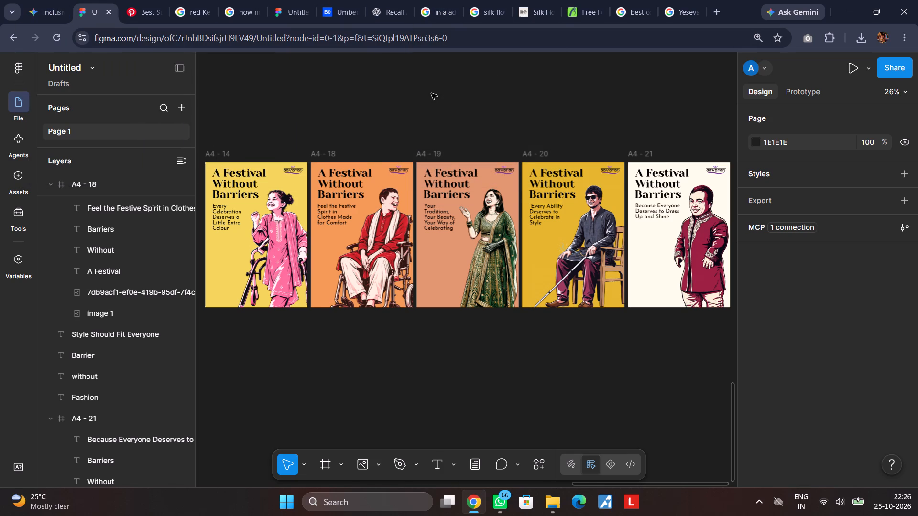
Examine the row of five "A Festival Without Barriers" posters and the "Fashion" posters above them.
scroll(431, 93, up, 3)
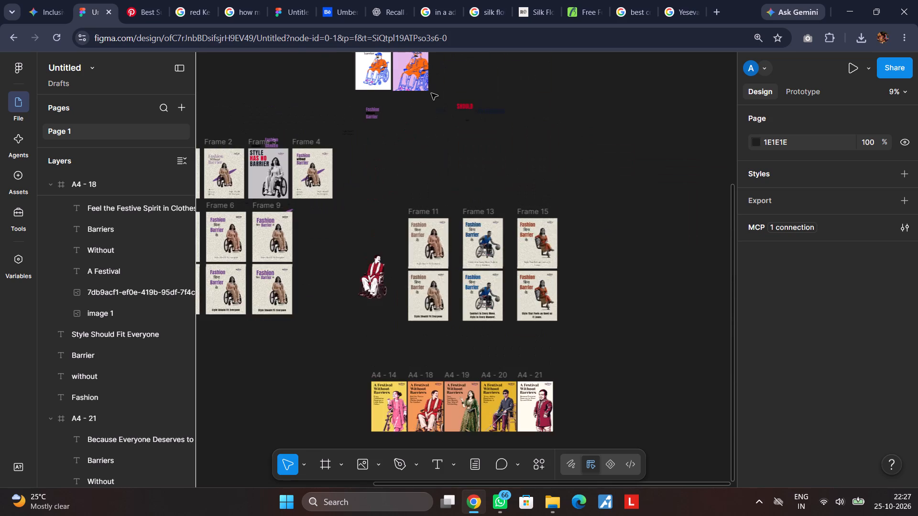
scroll(431, 93, down, 3)
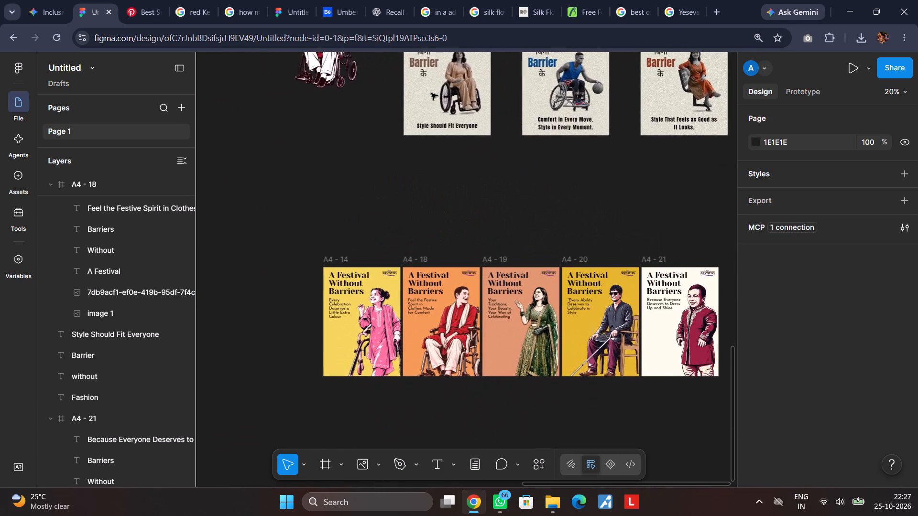
scroll(431, 93, left, 1)
scroll(431, 93, right, 1)
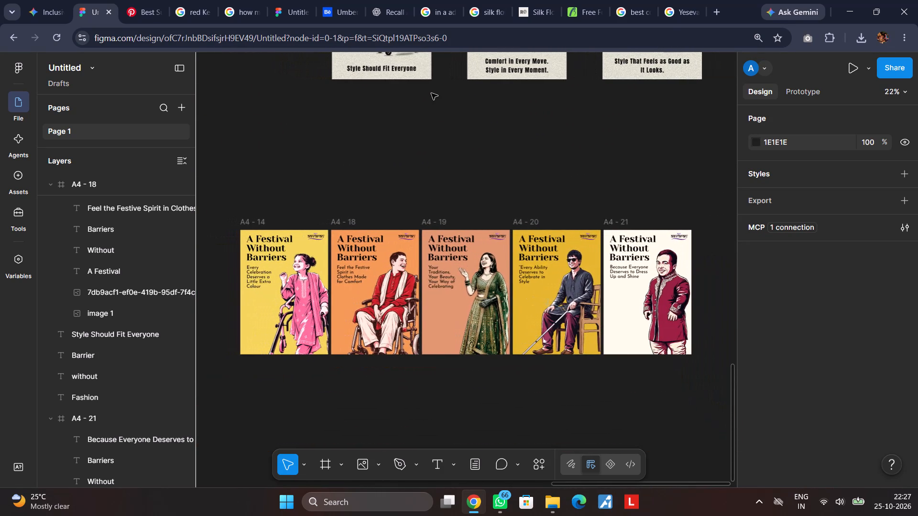
scroll(431, 93, right, 1)
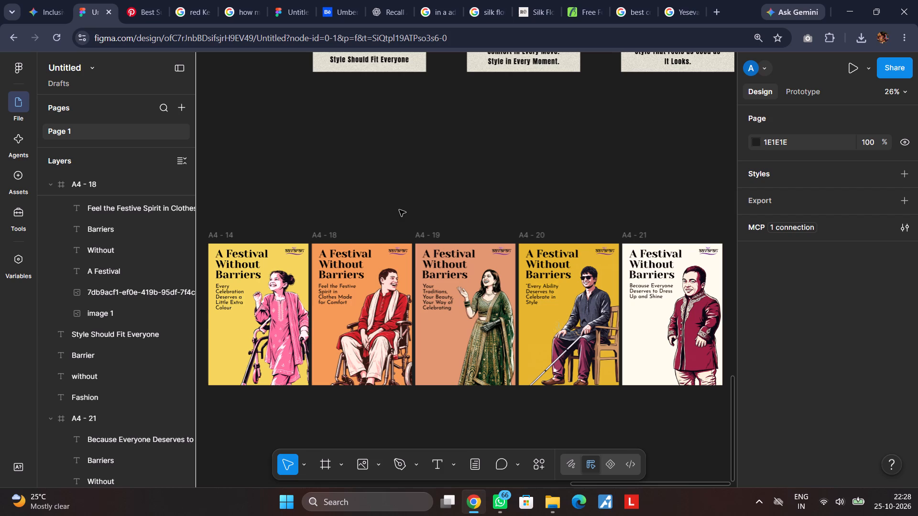
scroll(412, 207, down, 1)
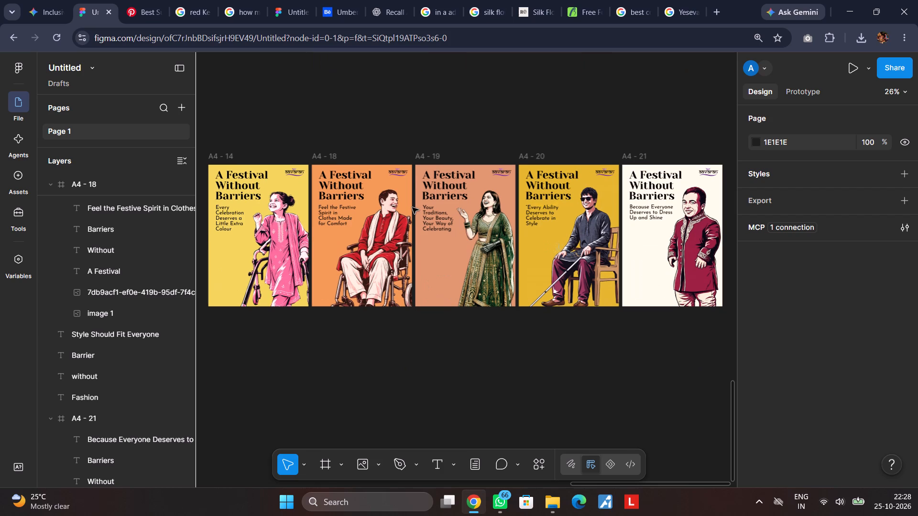
scroll(413, 208, down, 1)
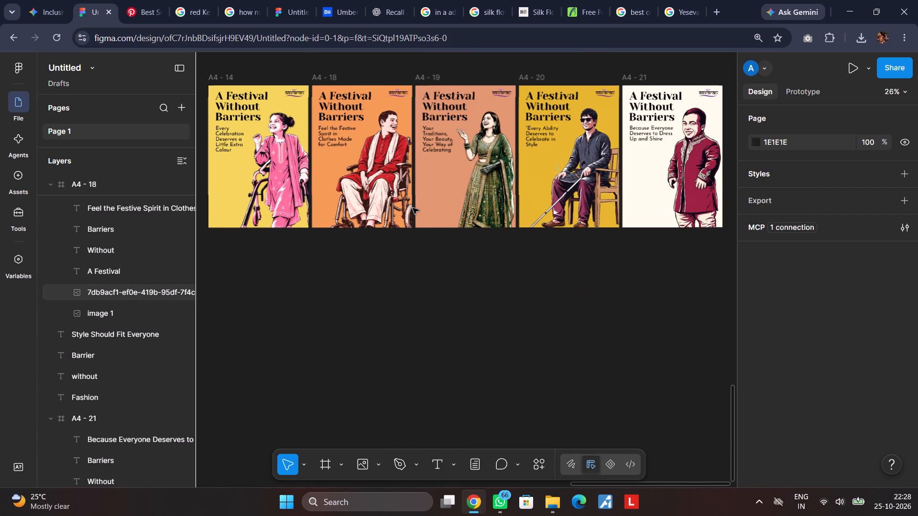
scroll(413, 208, up, 2)
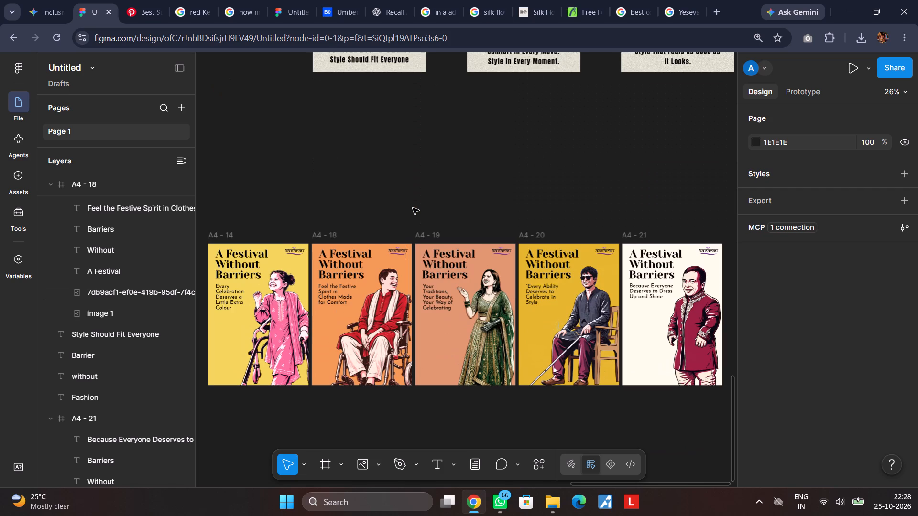
scroll(413, 208, up, 1)
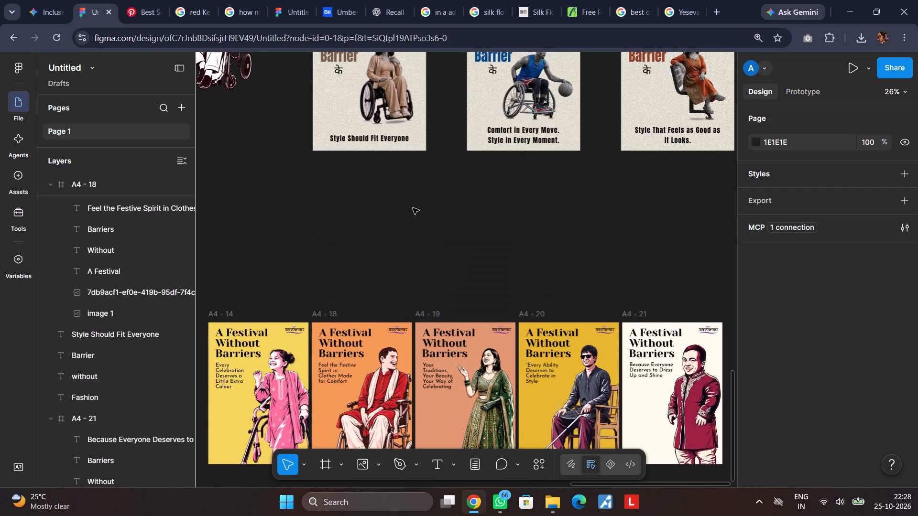
scroll(413, 208, down, 1)
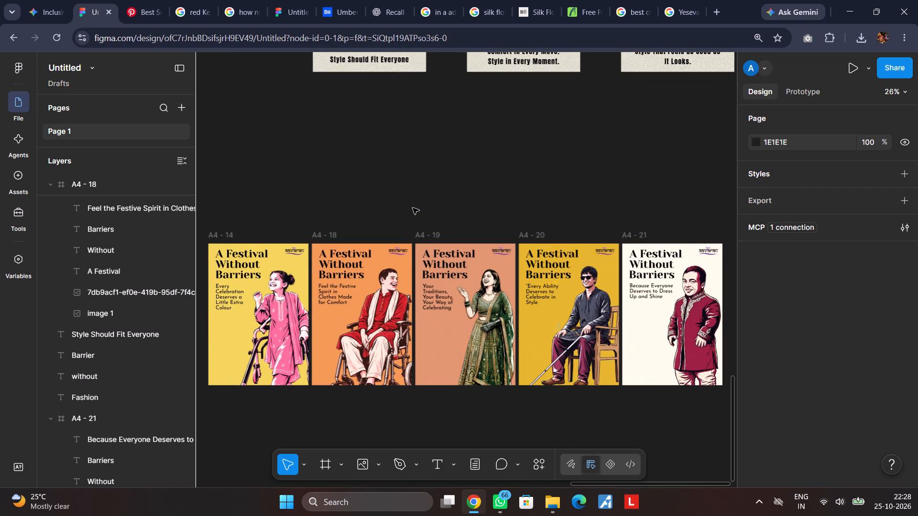
scroll(413, 208, down, 1)
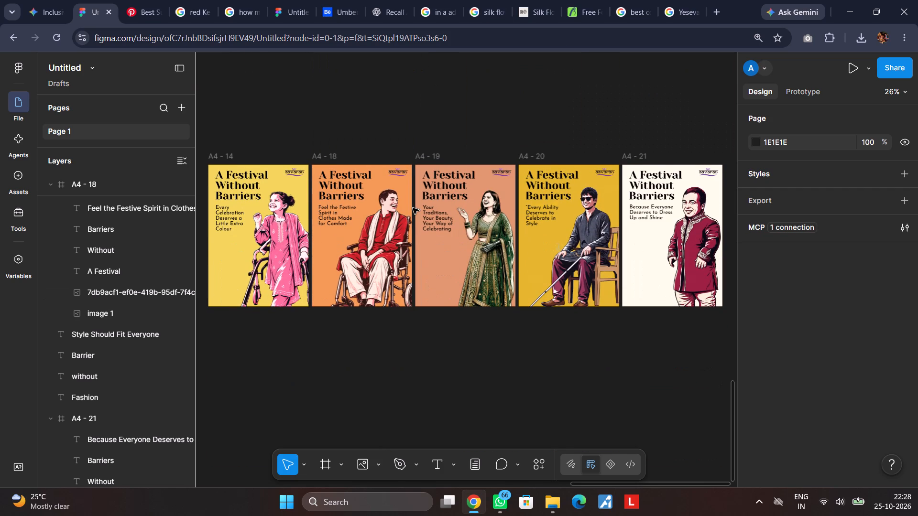
scroll(413, 208, down, 2)
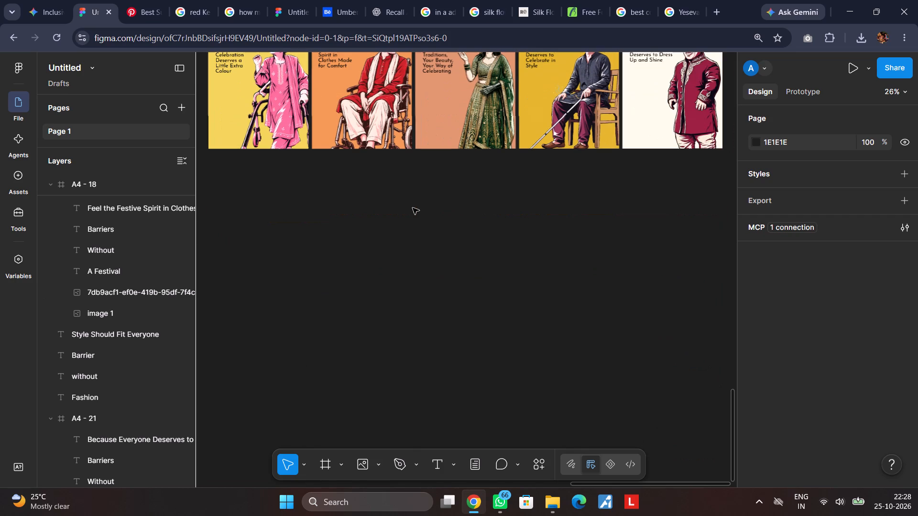
scroll(415, 207, up, 1)
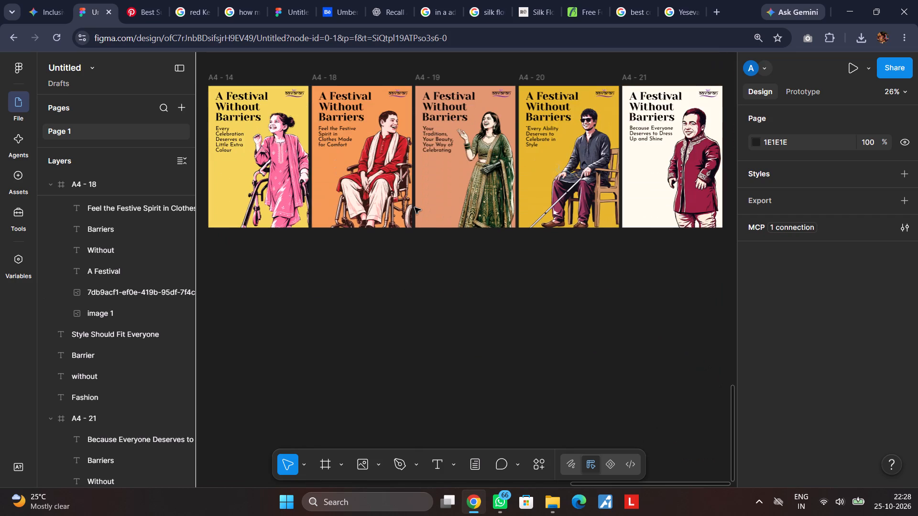
scroll(415, 207, up, 2)
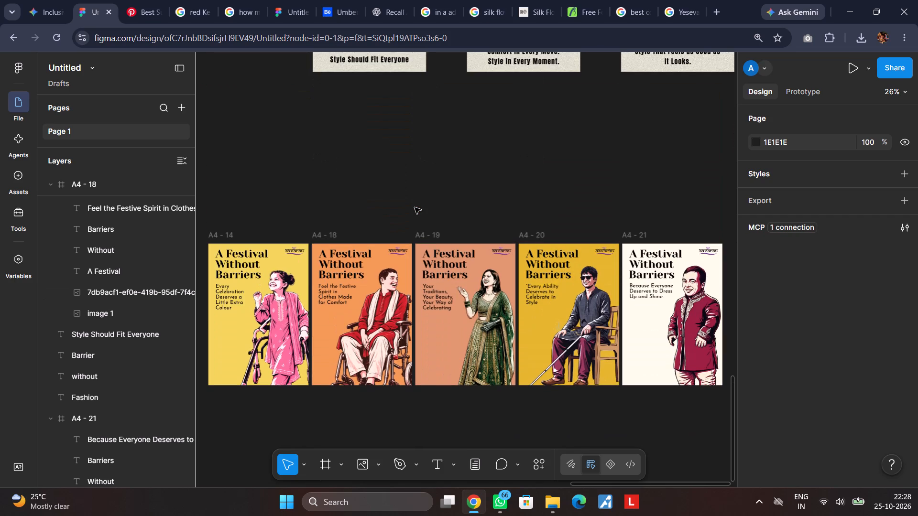
scroll(415, 207, up, 1)
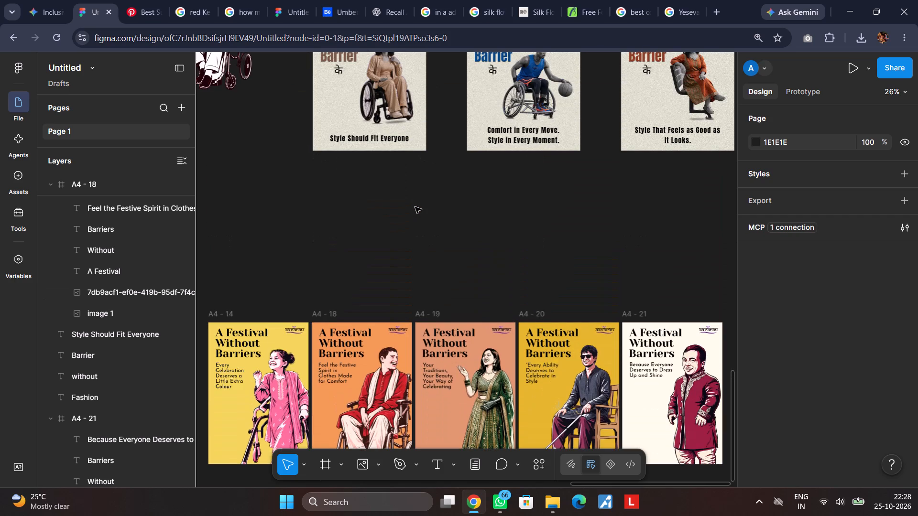
scroll(415, 203, up, 1)
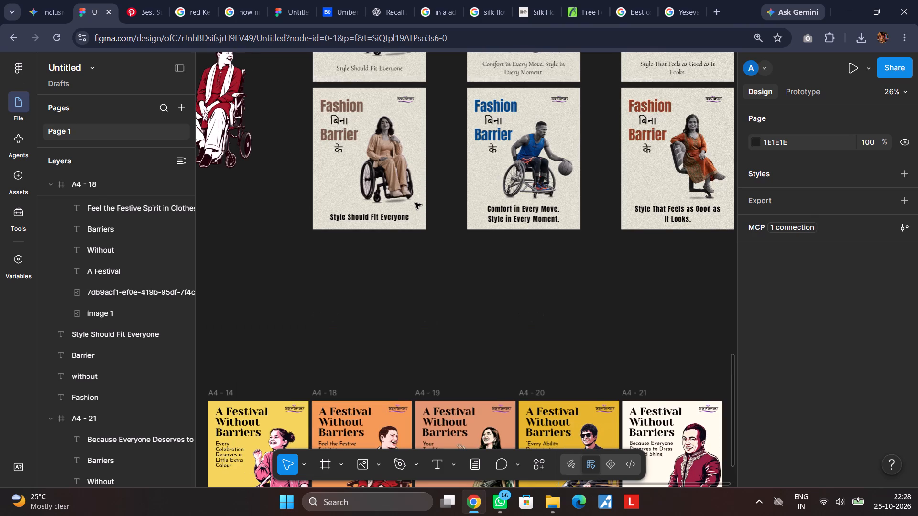
scroll(415, 203, down, 1)
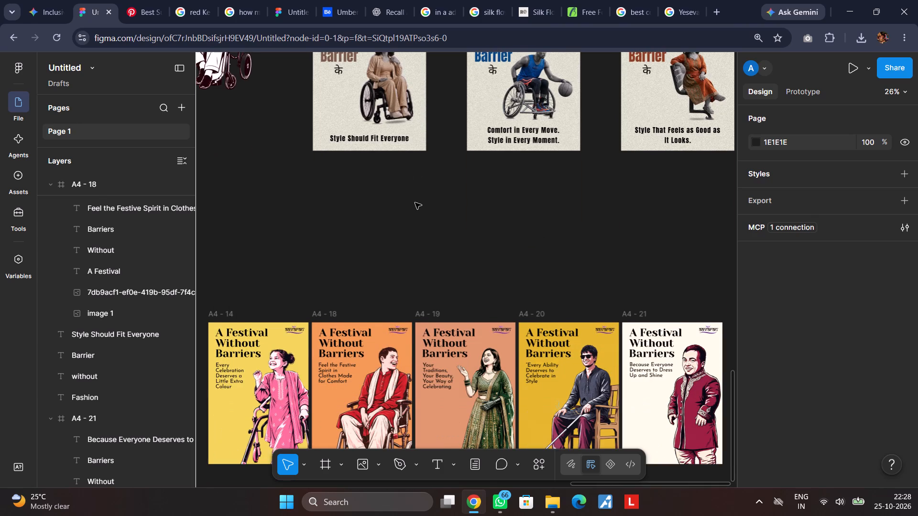
scroll(415, 203, down, 2)
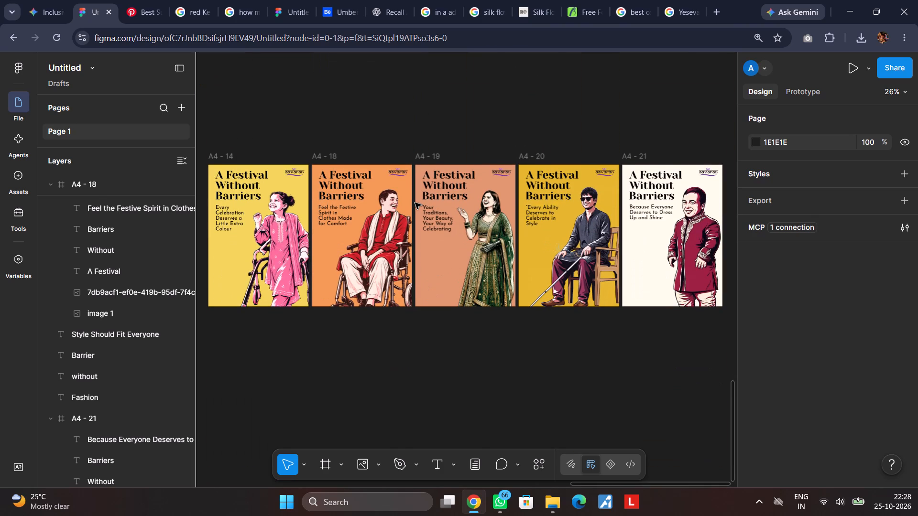
scroll(415, 203, down, 2)
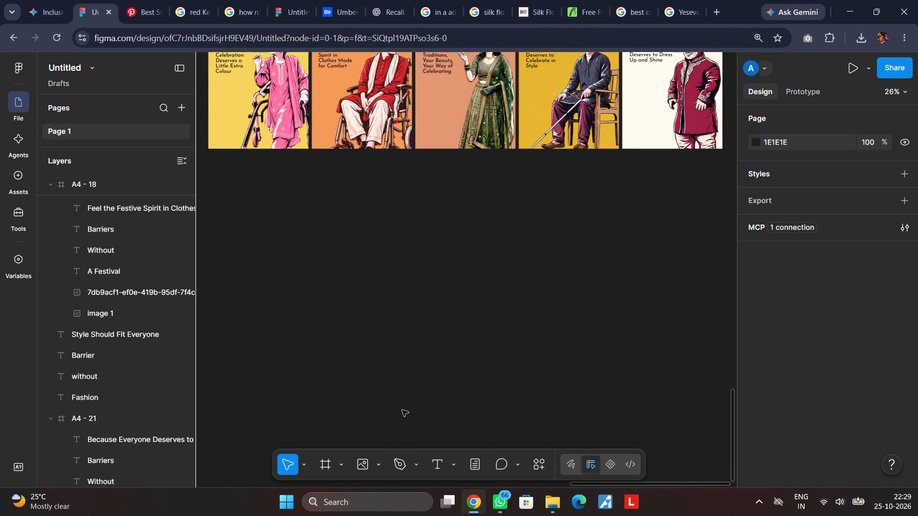
scroll(403, 409, up, 2)
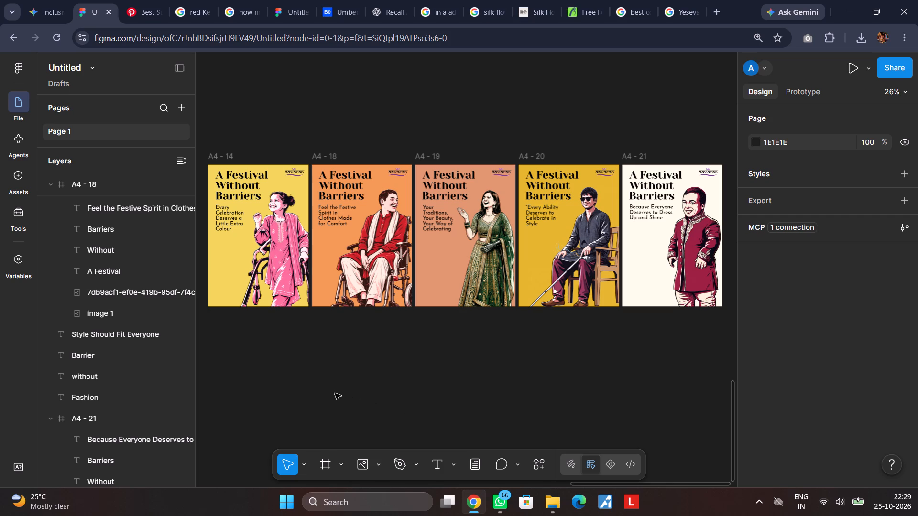
middle_drag(336, 391, 342, 326)
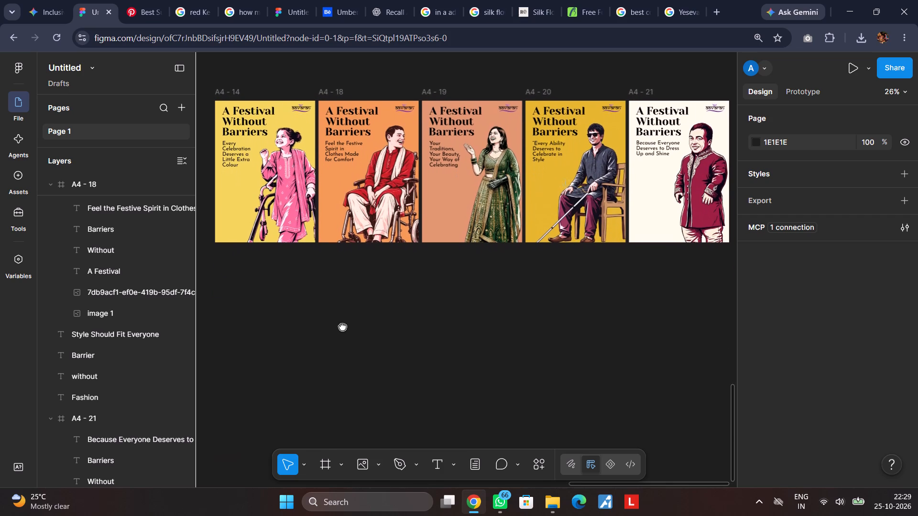
middle_drag(342, 326, 342, 323)
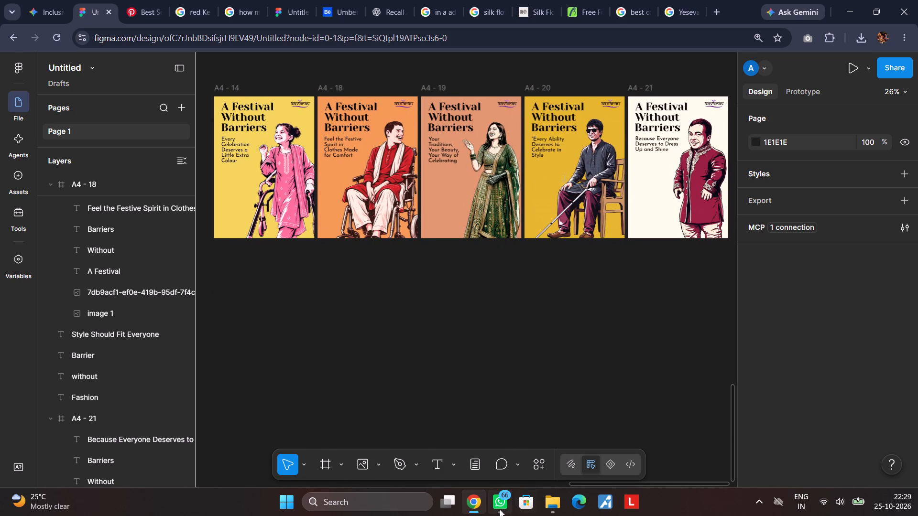
Switch to the Fix My Curls design file and examine the red A4 - 30 poster that has no headline.
click(292, 8)
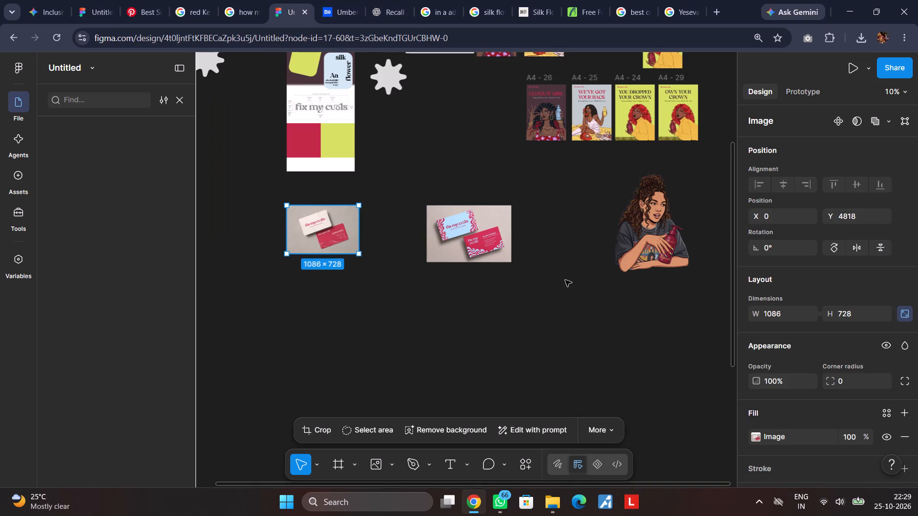
scroll(557, 275, up, 1)
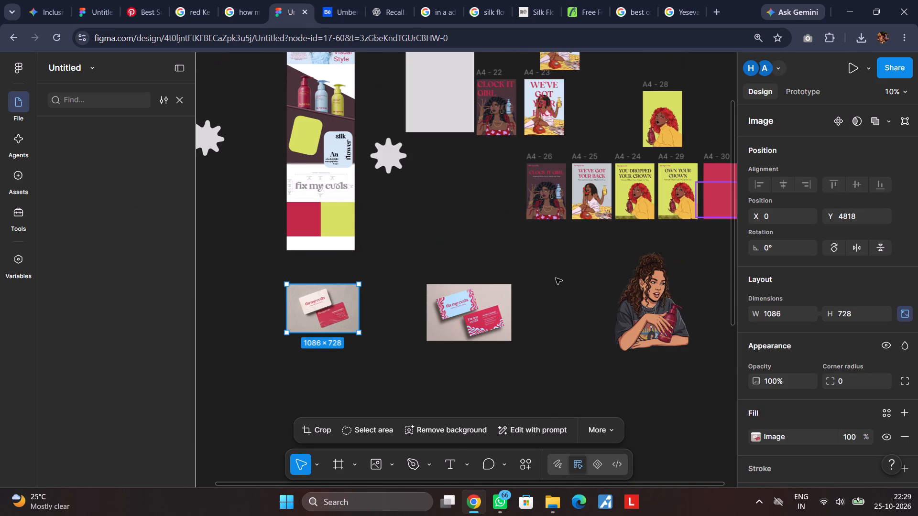
scroll(555, 277, left, 1)
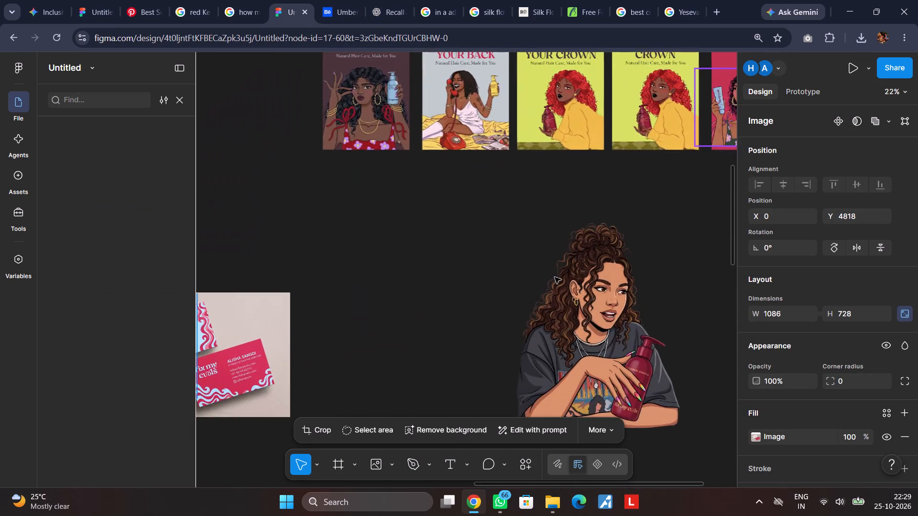
scroll(555, 277, left, 2)
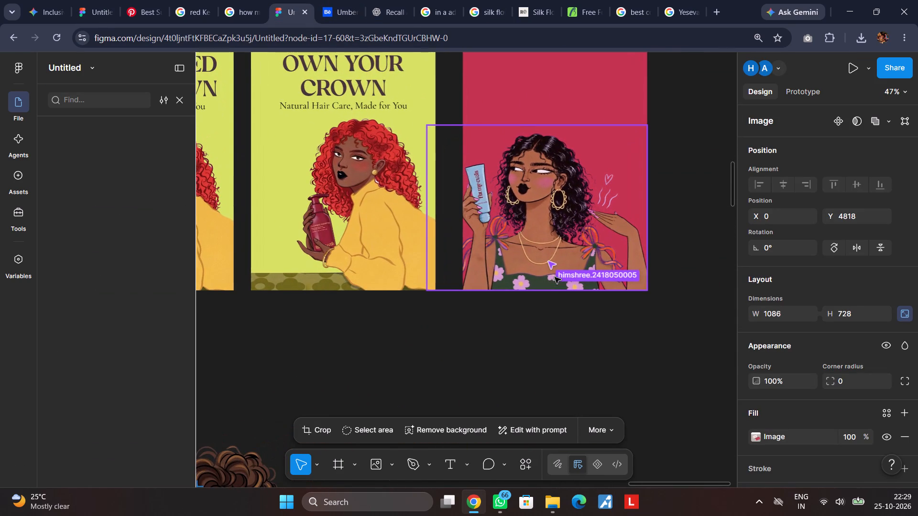
middle_drag(494, 340, 503, 350)
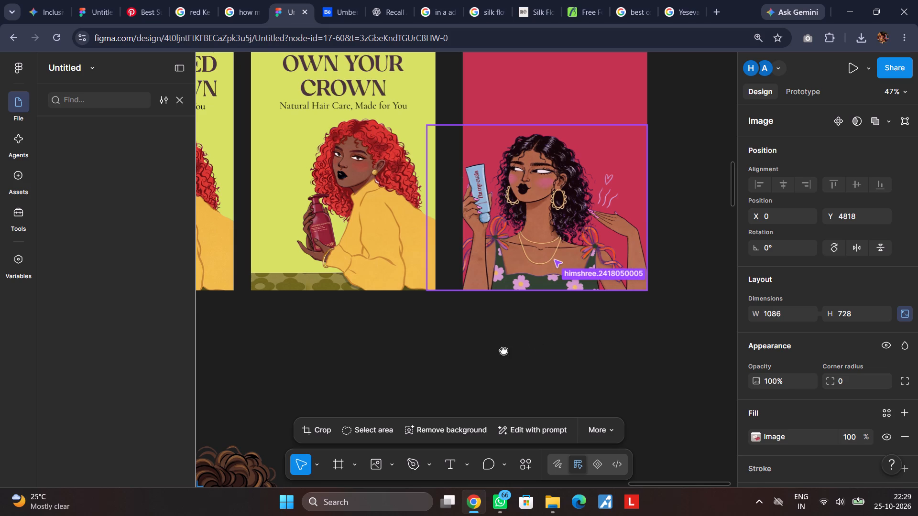
middle_drag(503, 350, 522, 368)
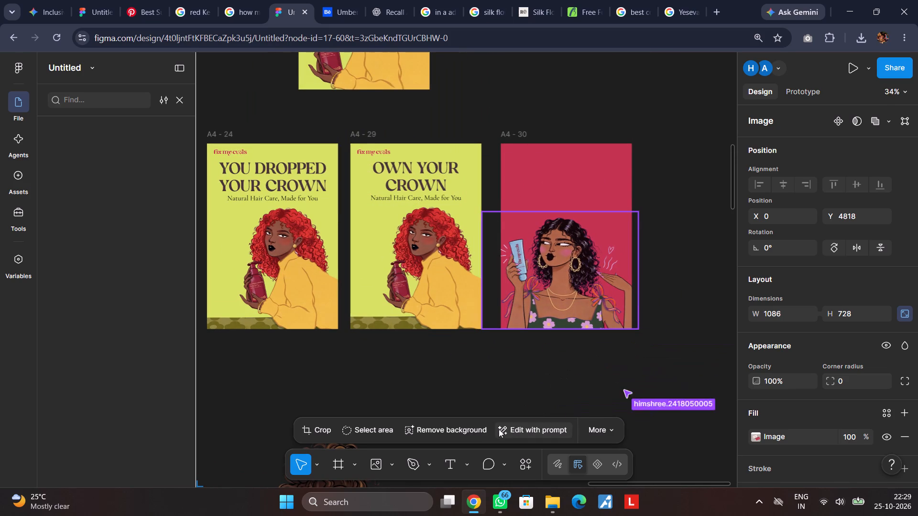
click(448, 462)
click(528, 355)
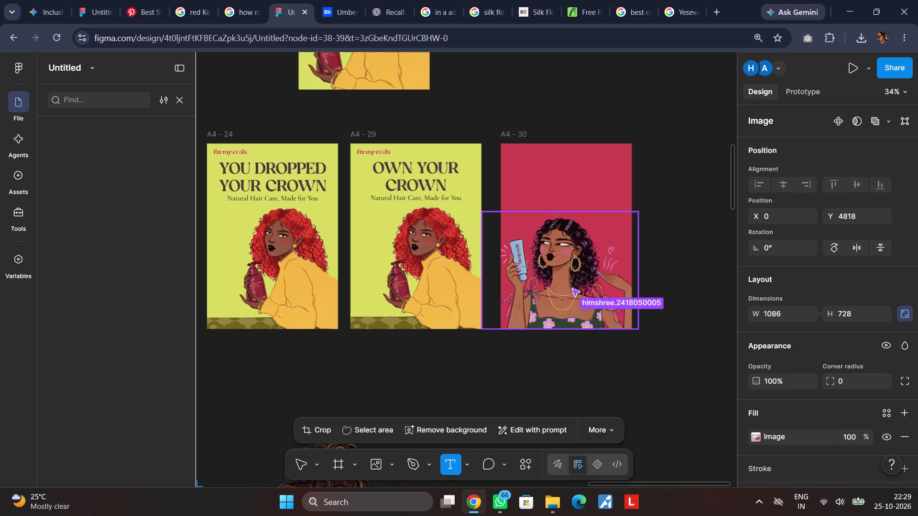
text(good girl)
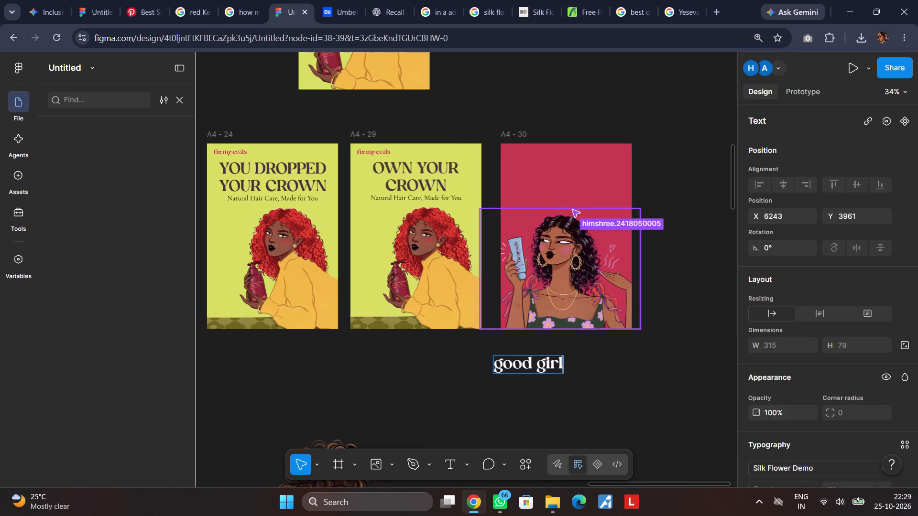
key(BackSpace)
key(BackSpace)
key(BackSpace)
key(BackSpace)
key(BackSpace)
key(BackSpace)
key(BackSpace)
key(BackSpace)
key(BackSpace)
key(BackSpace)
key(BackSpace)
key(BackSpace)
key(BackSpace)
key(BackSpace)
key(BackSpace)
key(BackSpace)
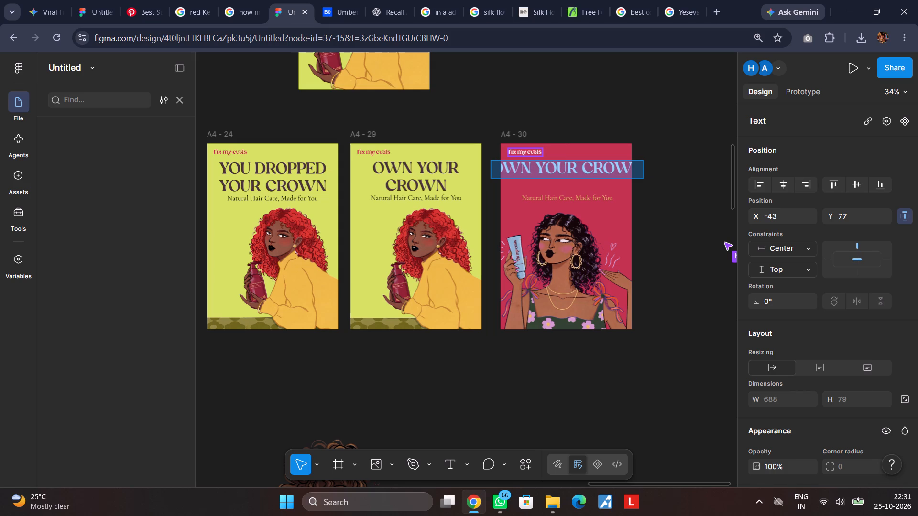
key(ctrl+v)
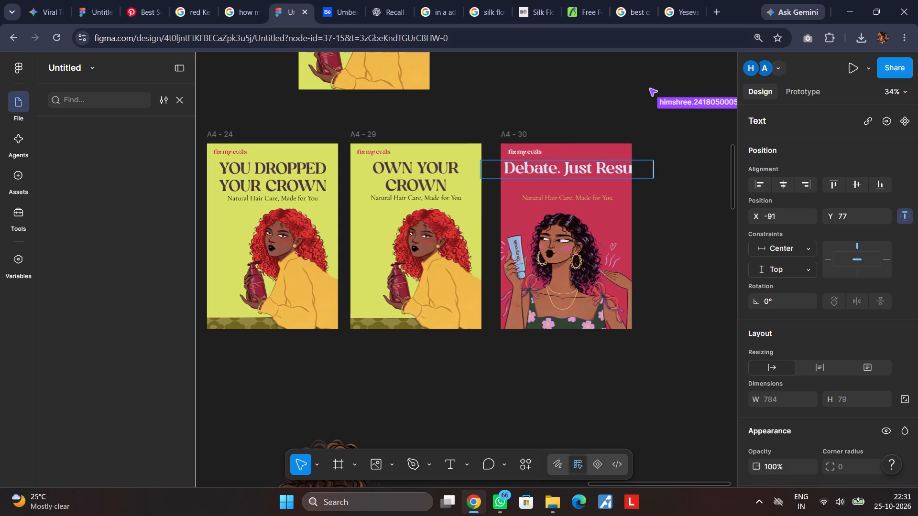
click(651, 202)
Narrow the A4 - 30 headline's text box to about 732 wide so the text wraps onto two lines.
drag(656, 168, 640, 171)
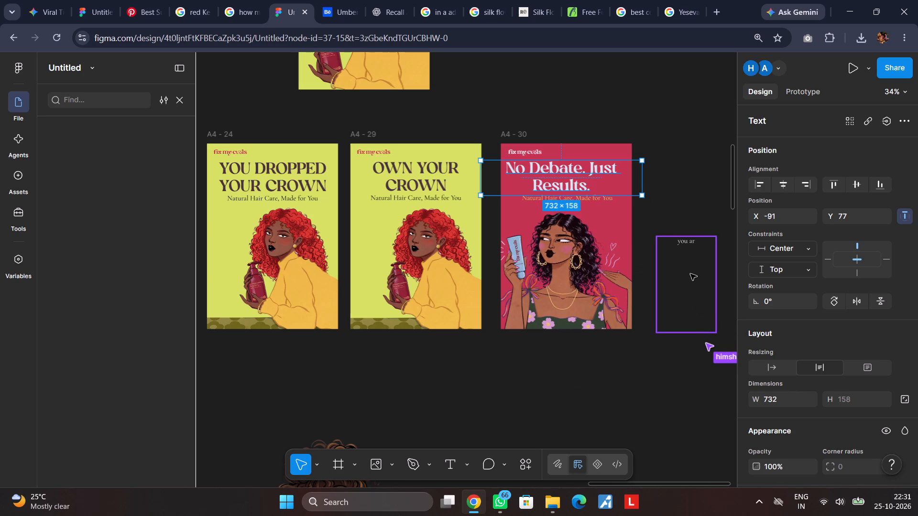
Replace the A4 - 30 headline text with "YOU ARE KILLING IT GIRL".
scroll(690, 274, left, 1)
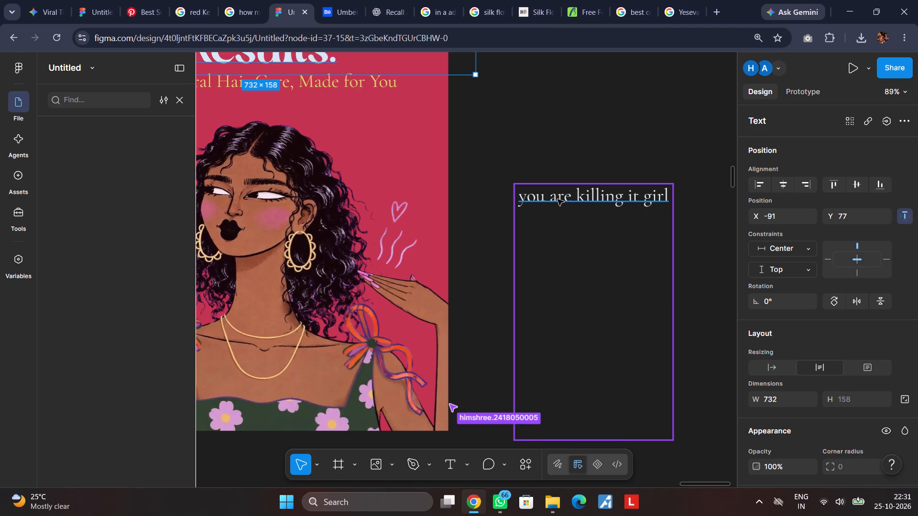
scroll(557, 199, up, 2)
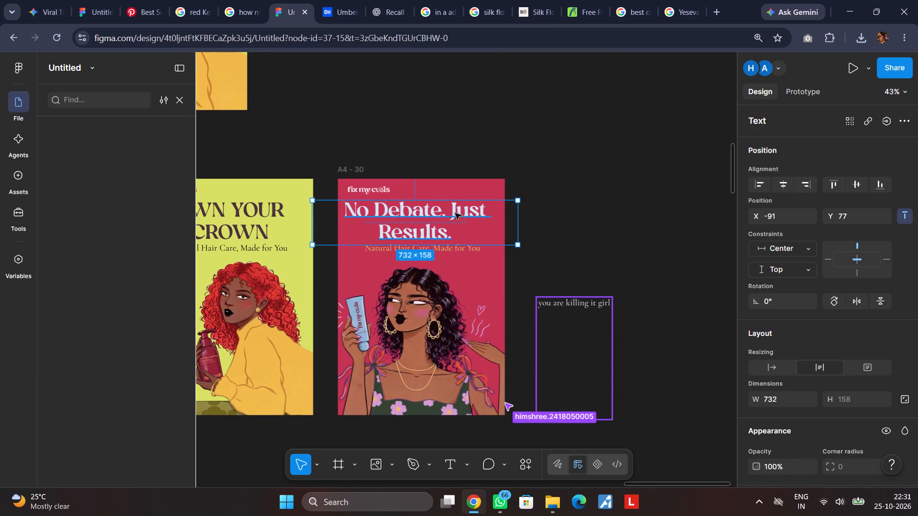
double_click(438, 232)
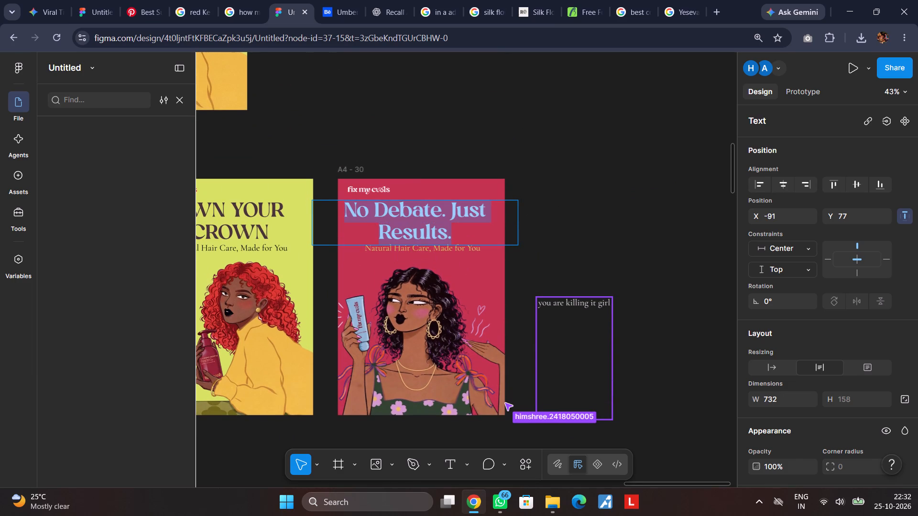
text(YOU ARE)
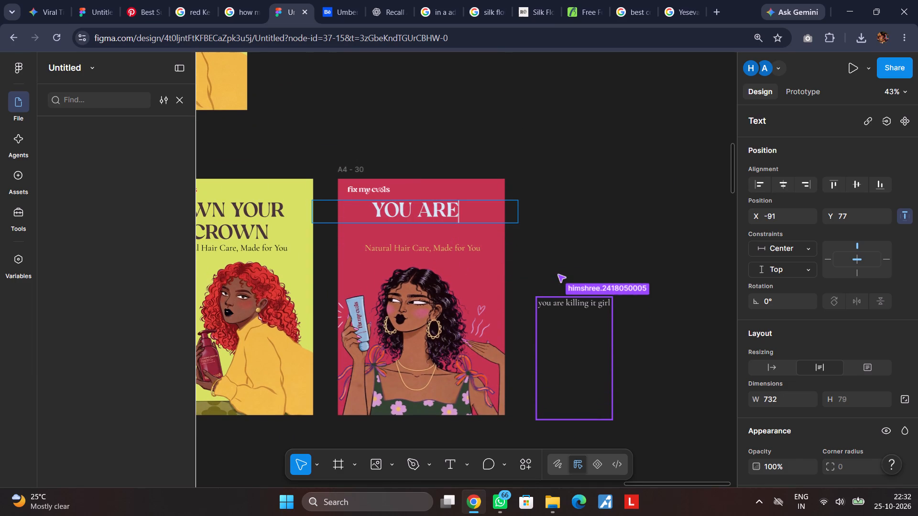
key(space)
text(KILLING IT)
key(space)
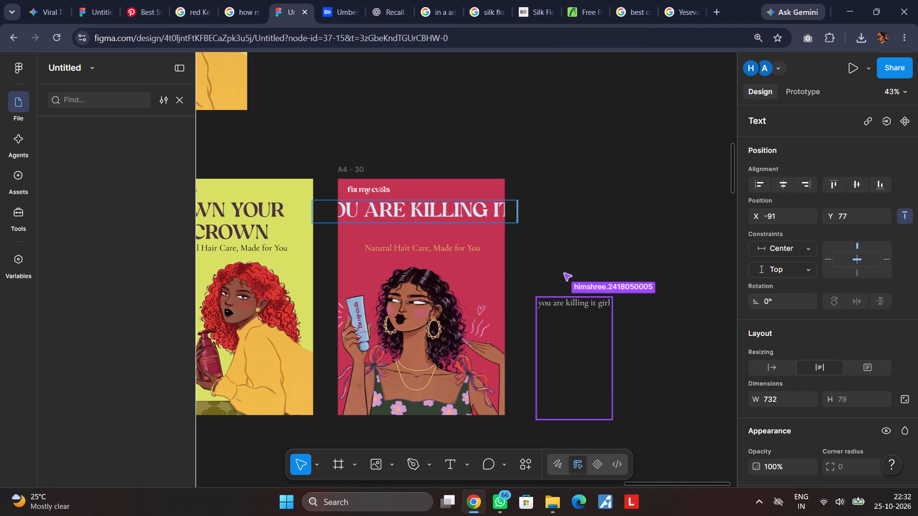
text(GIRL)
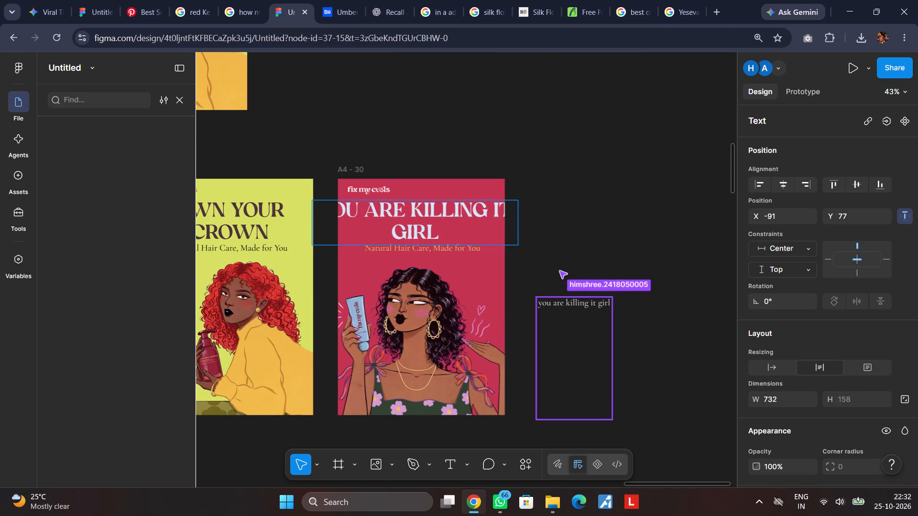
Narrow the A4 - 30 headline's text box to about 599 wide and centre it horizontally on the poster.
click(575, 261)
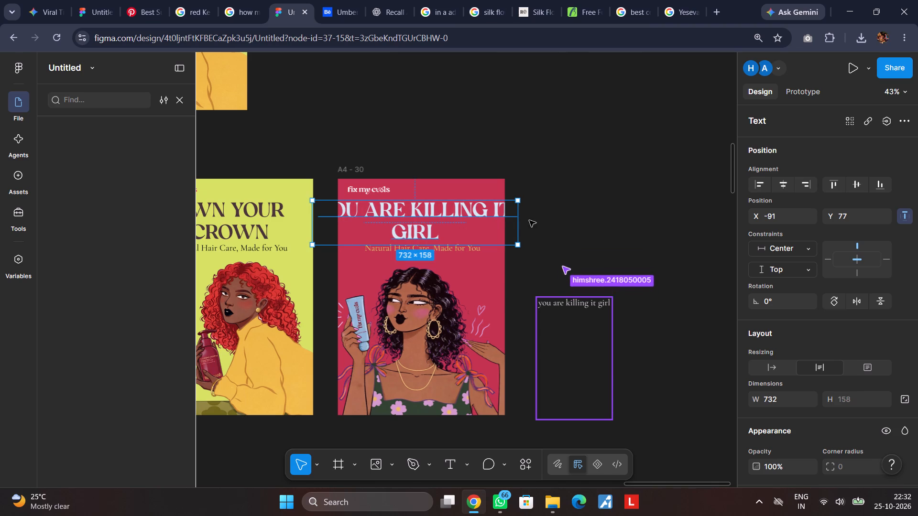
drag(520, 221, 494, 221)
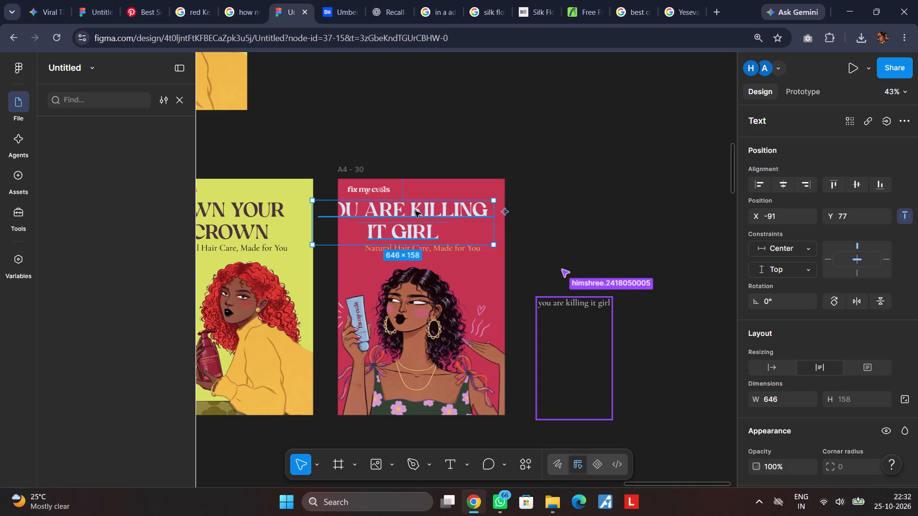
drag(494, 227, 474, 227)
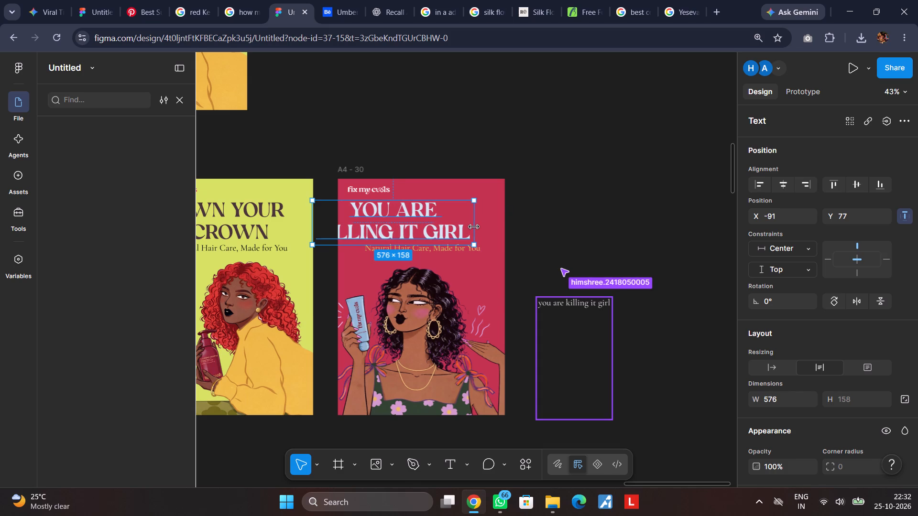
drag(474, 227, 463, 227)
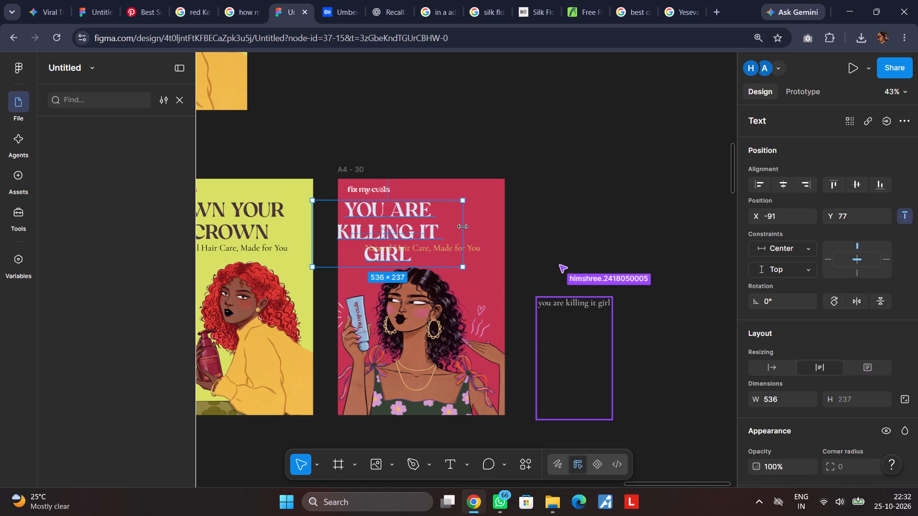
drag(463, 227, 485, 228)
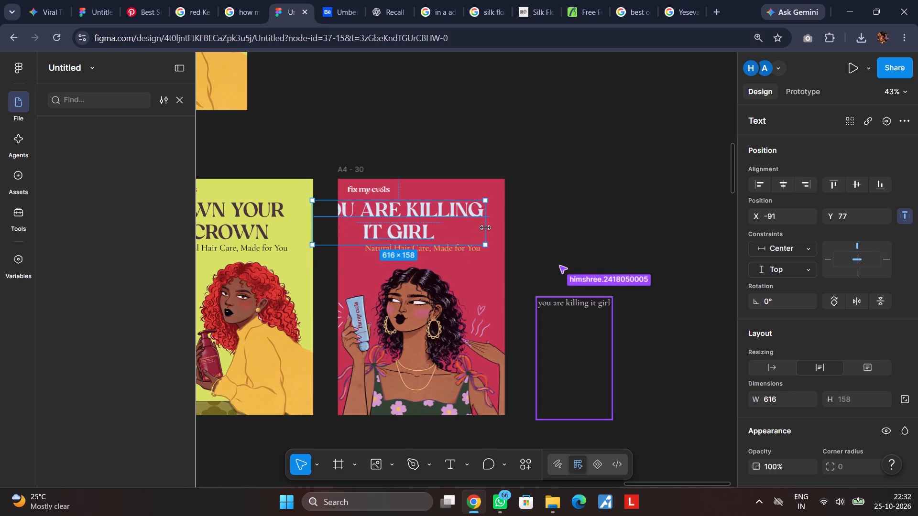
drag(485, 228, 481, 228)
click(783, 182)
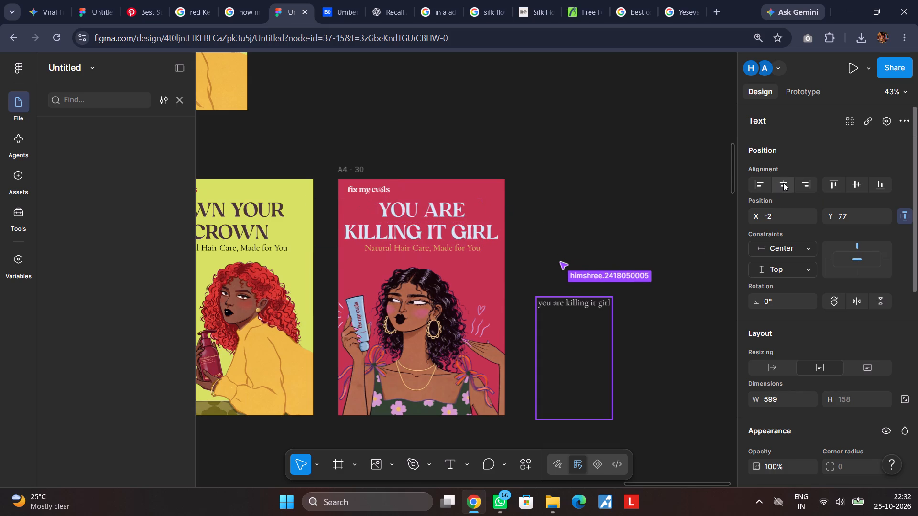
click(633, 238)
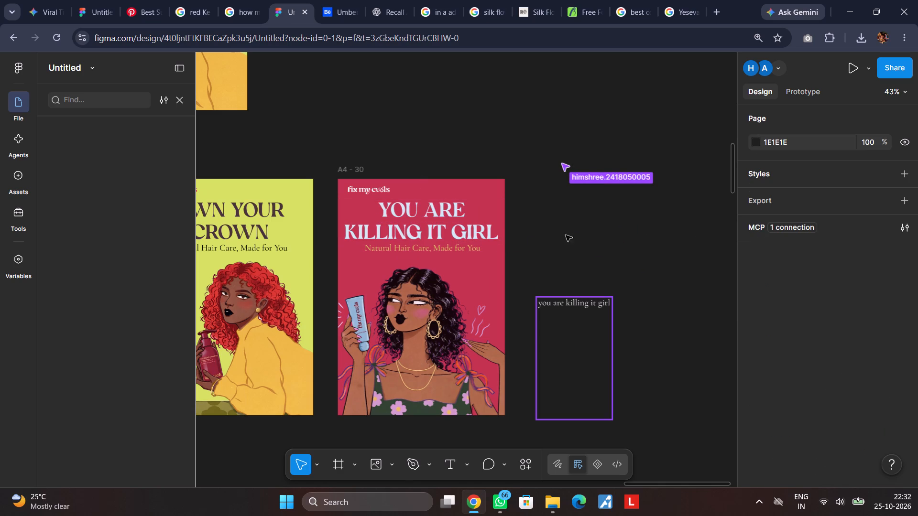
Tighten the A4 - 30 headline's text box to about 557 wide and re-centre it horizontally on the poster.
click(459, 223)
drag(508, 228, 503, 228)
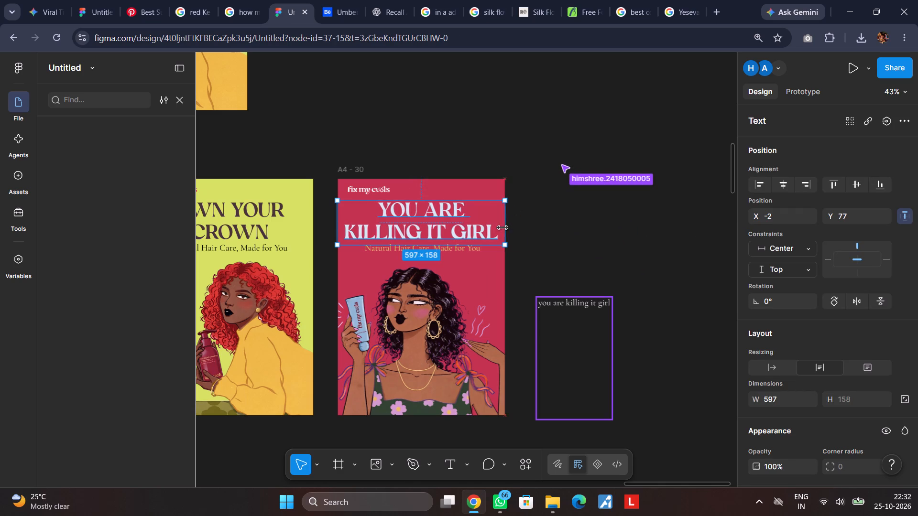
drag(503, 228, 488, 228)
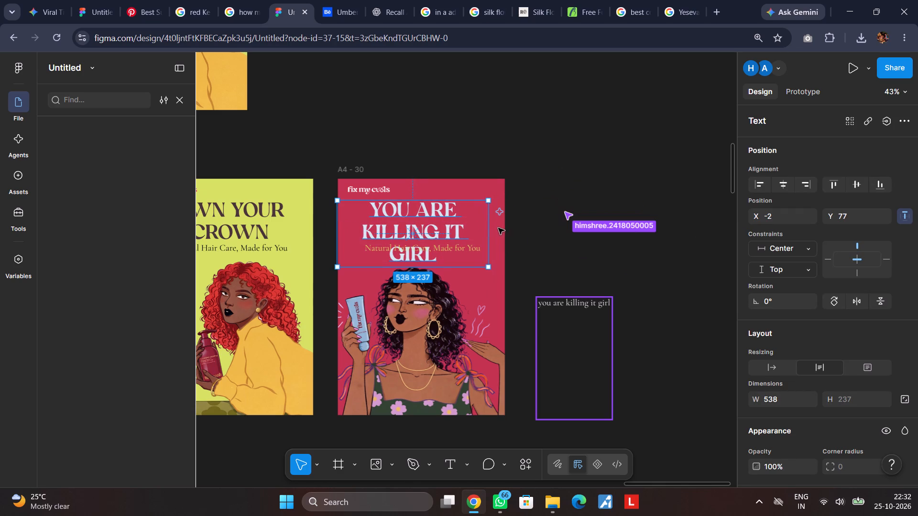
drag(487, 230, 493, 230)
click(542, 234)
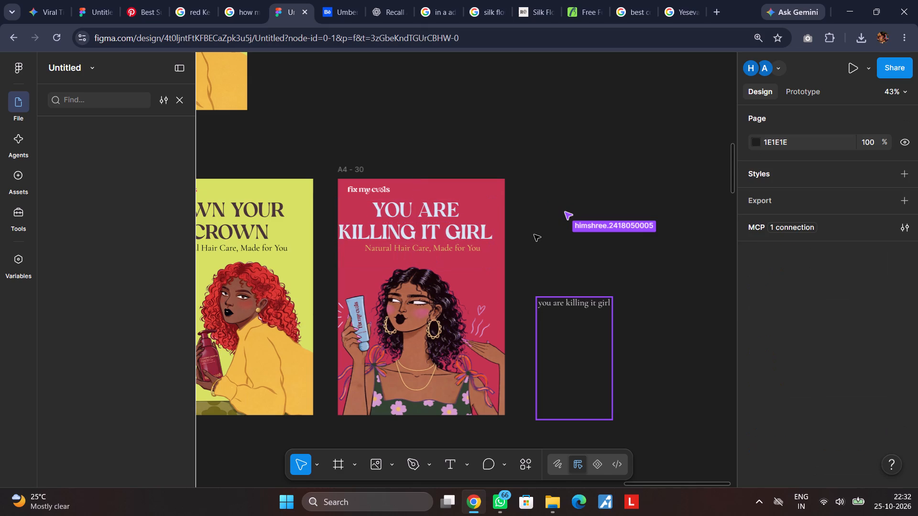
click(465, 235)
click(786, 184)
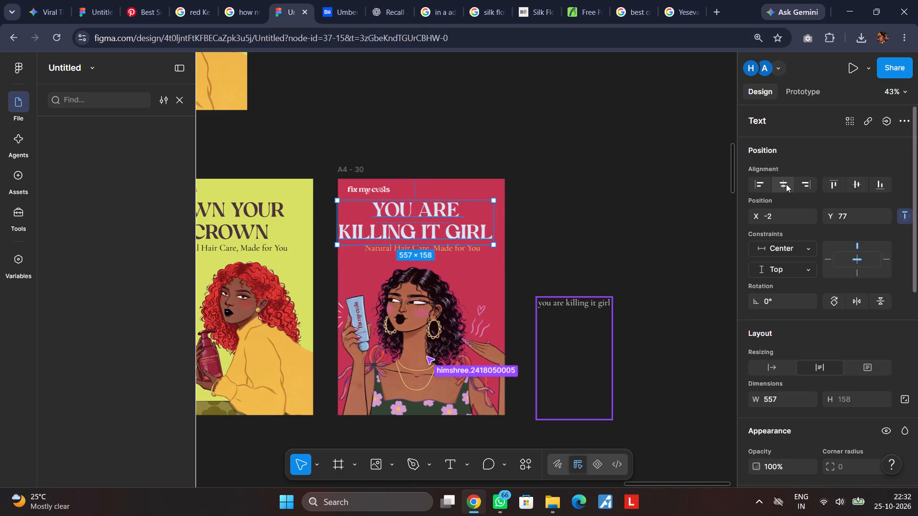
click(588, 247)
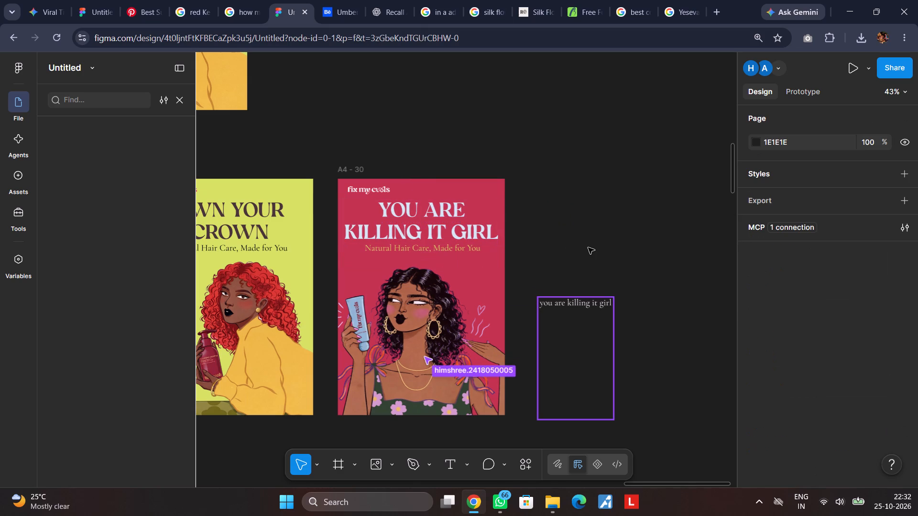
Reposition the red-haired woman illustration on A4 - 29 at about Y 285, flush with the poster's side edges.
middle_drag(574, 257, 727, 262)
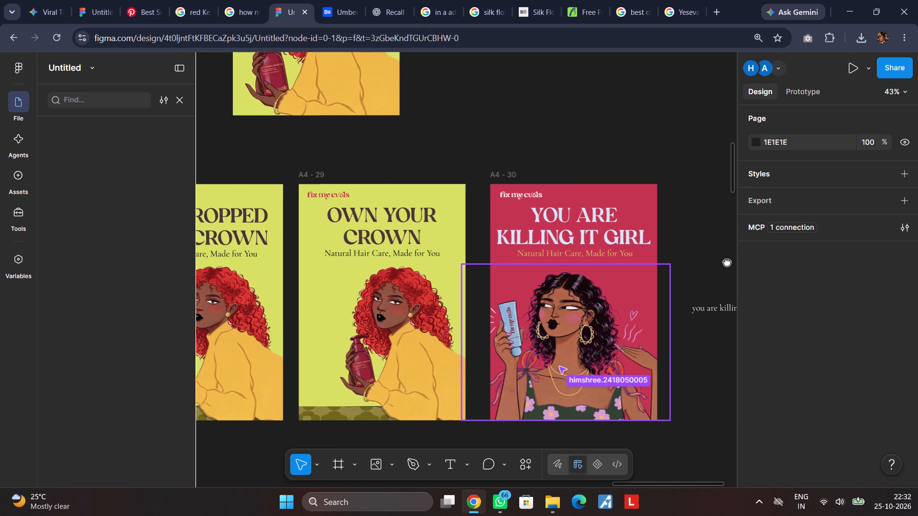
middle_drag(727, 262, 744, 260)
middle_drag(498, 141, 426, 135)
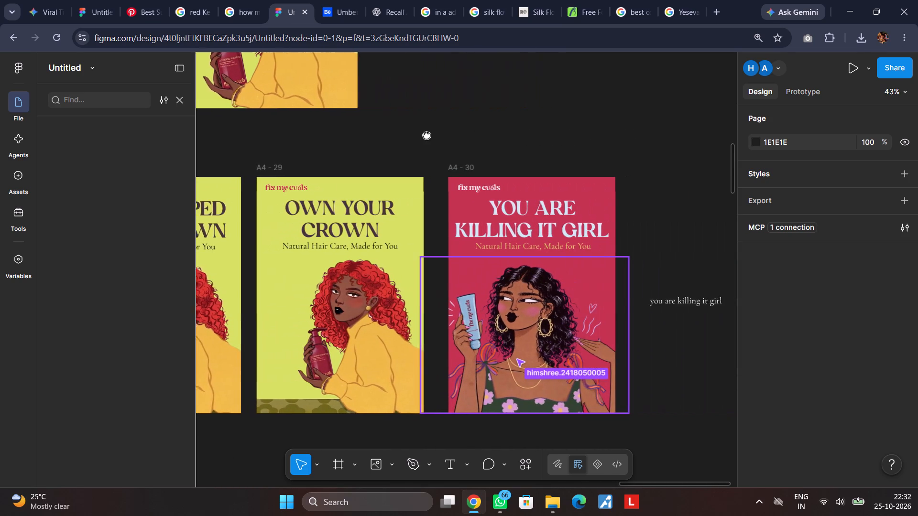
middle_drag(426, 135, 415, 134)
click(643, 230)
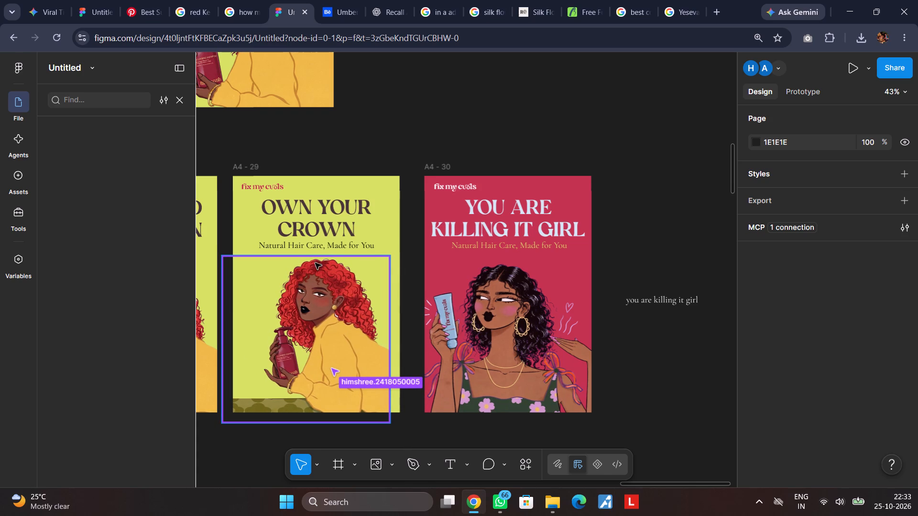
click(312, 301)
drag(307, 258, 307, 252)
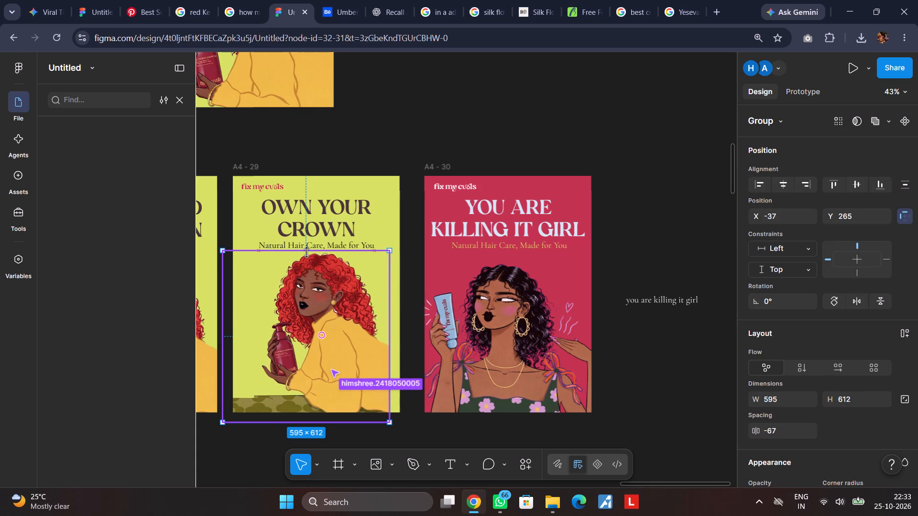
drag(307, 252, 307, 250)
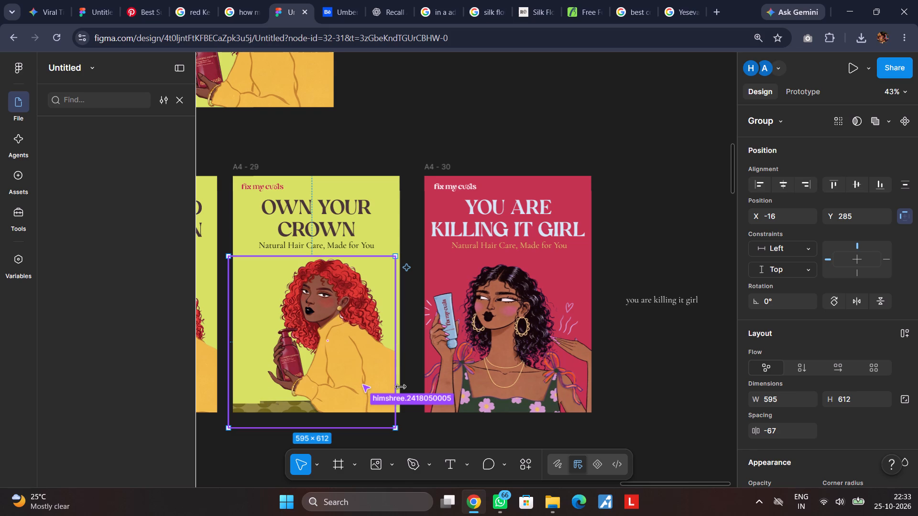
click(670, 359)
drag(346, 353, 351, 354)
Nudge the small green patterned image at the bottom corner of A4 - 29 up by 9 px.
triple_click(256, 407)
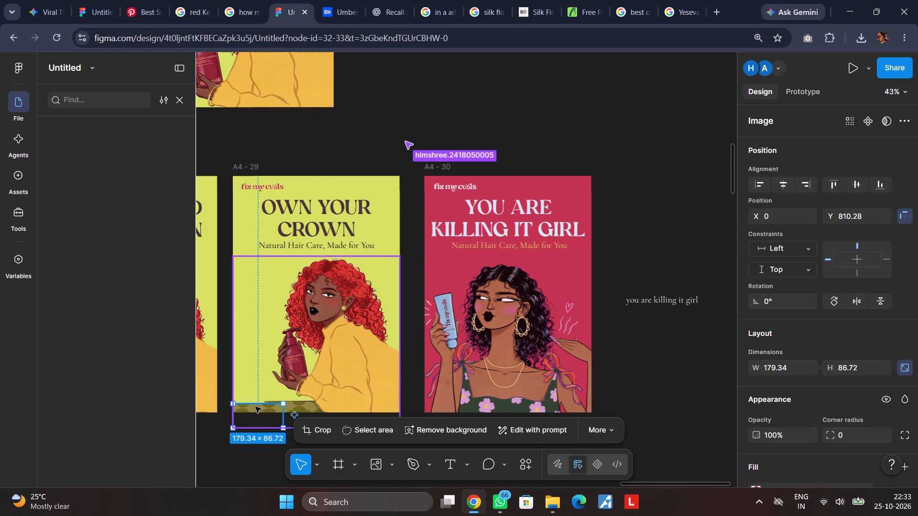
key(Up)
key(Up)
key(Up)
key(Up)
key(Up)
key(Up)
key(Up)
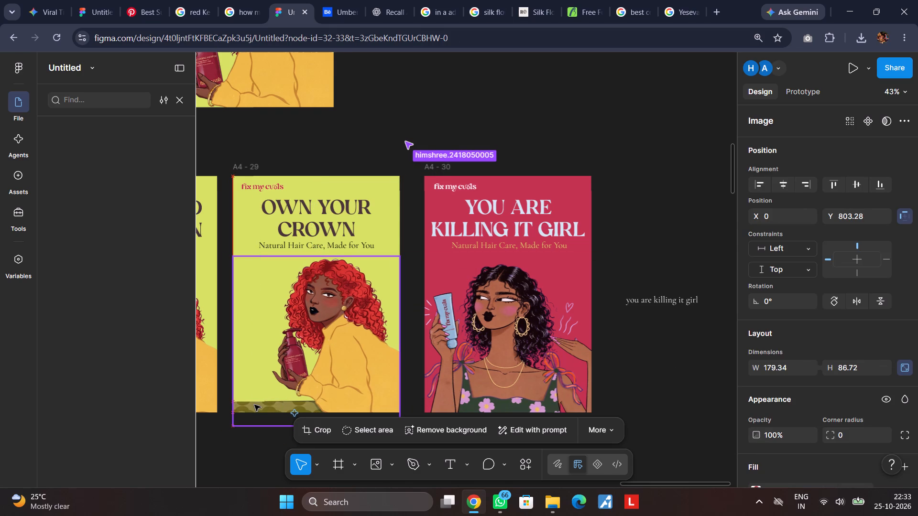
key(Up)
key(Up)
click(647, 365)
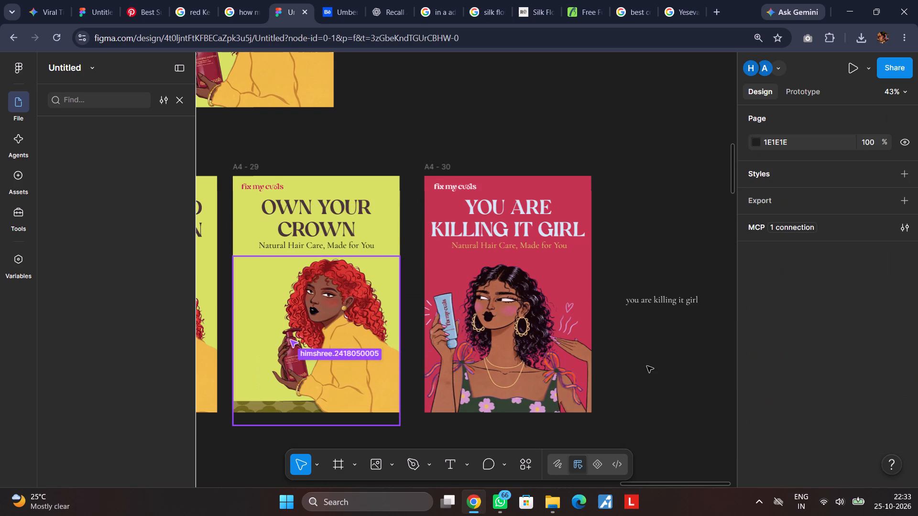
click(668, 364)
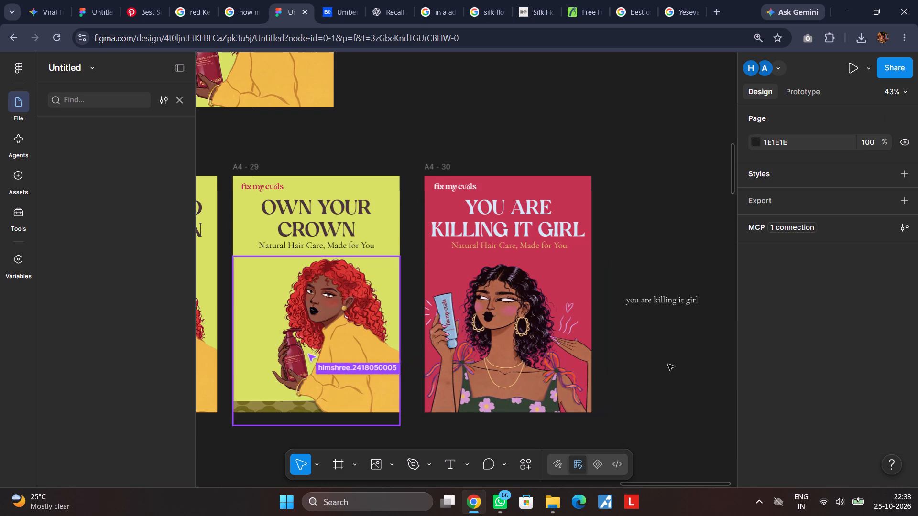
click(667, 364)
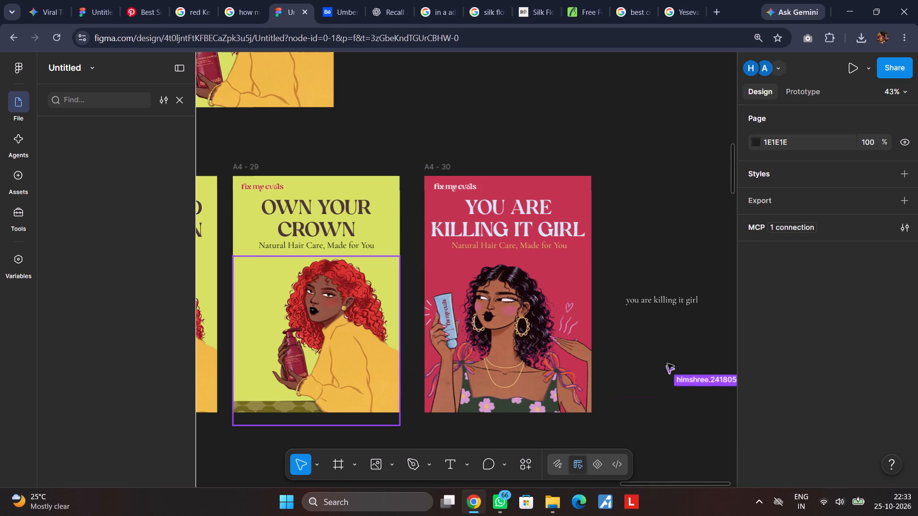
Move the red-haired woman illustration out of A4 - 29 onto the empty canvas beside A4 - 30.
drag(340, 363, 695, 388)
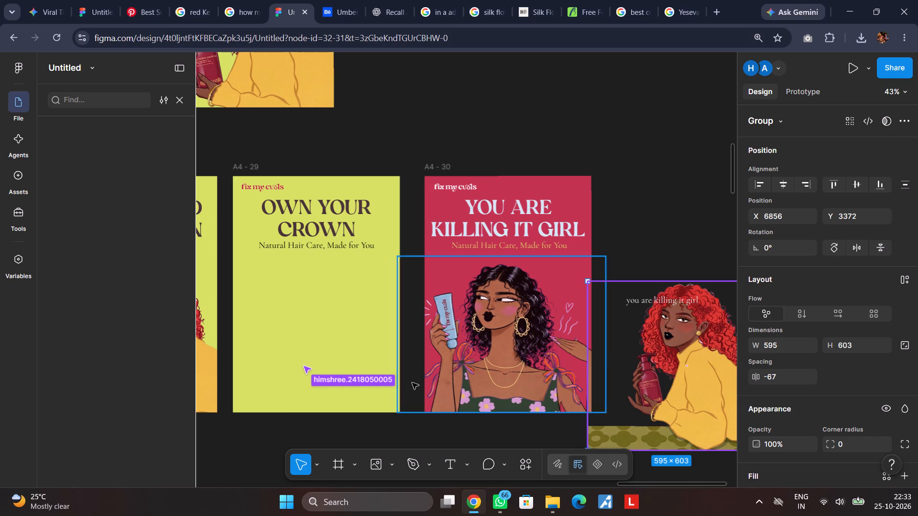
Move the red-haired woman illustration from A4 - 24 into A4 - 29, aligned with the poster's sides below the tagline.
middle_drag(293, 146, 466, 112)
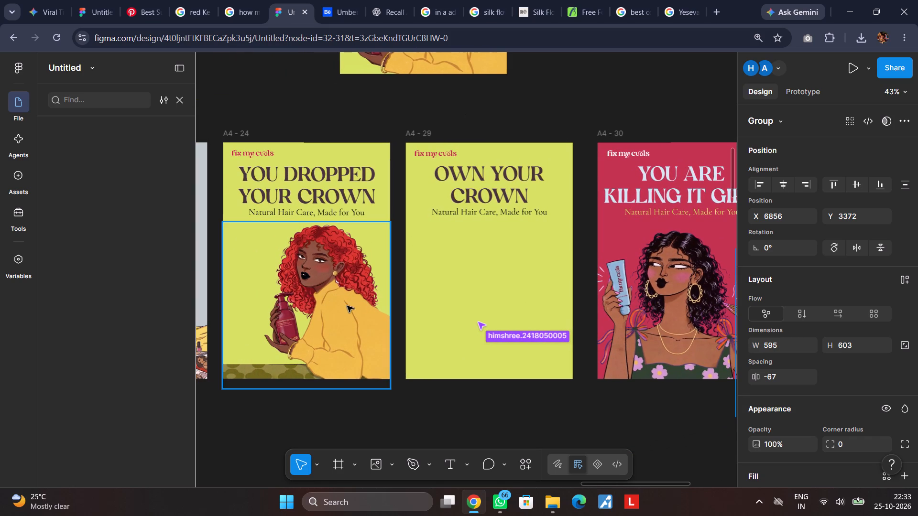
drag(343, 310, 527, 308)
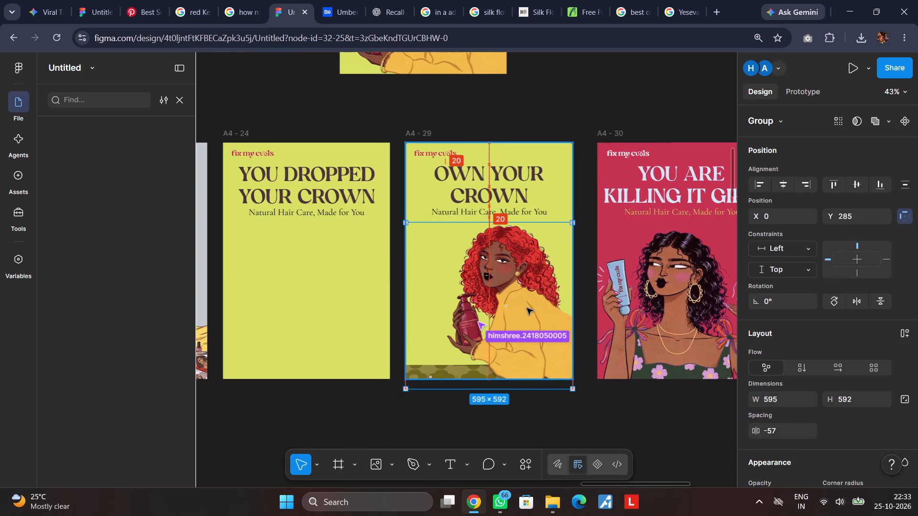
drag(527, 308, 527, 306)
click(551, 120)
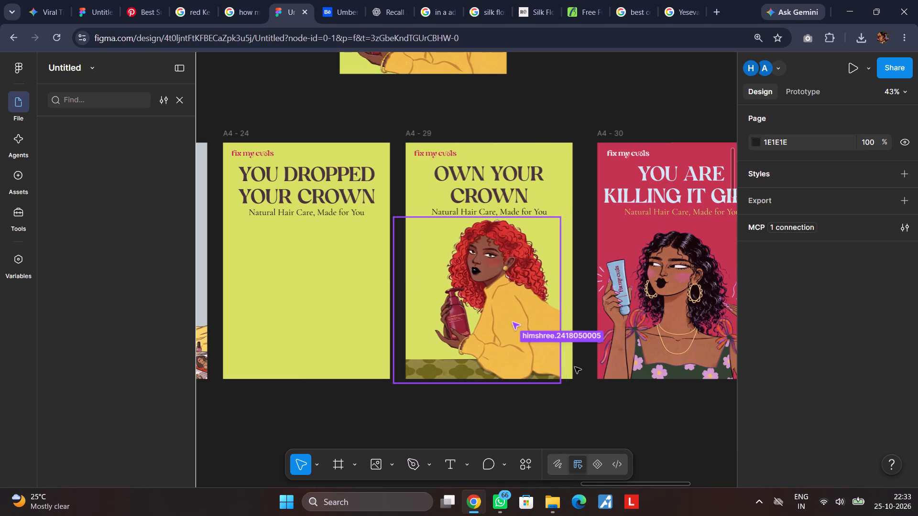
click(563, 411)
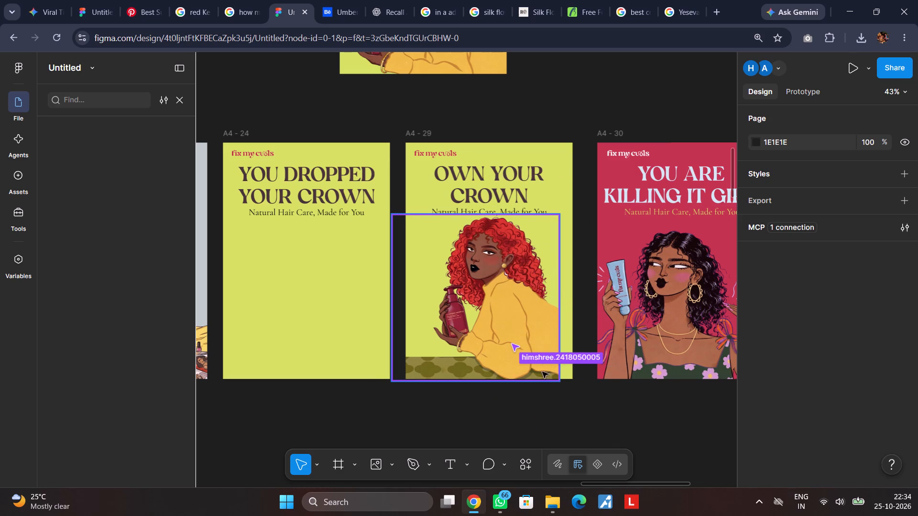
click(543, 346)
click(592, 421)
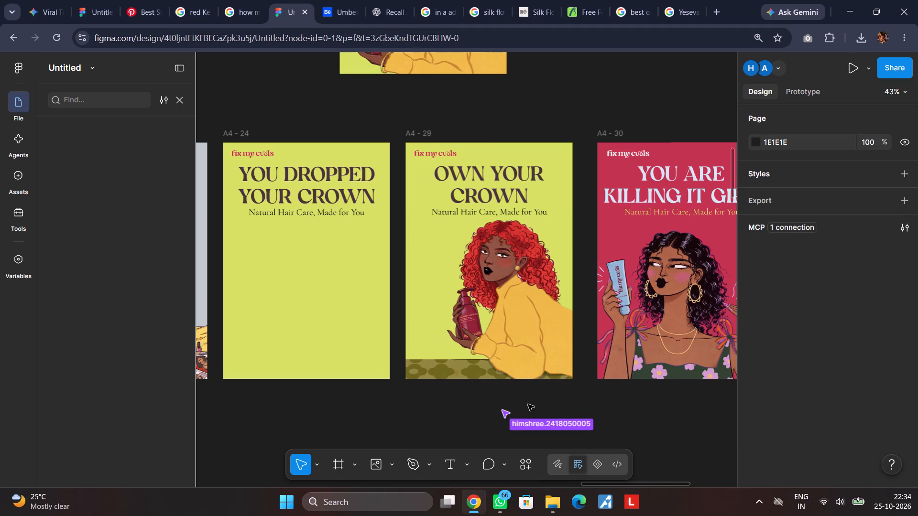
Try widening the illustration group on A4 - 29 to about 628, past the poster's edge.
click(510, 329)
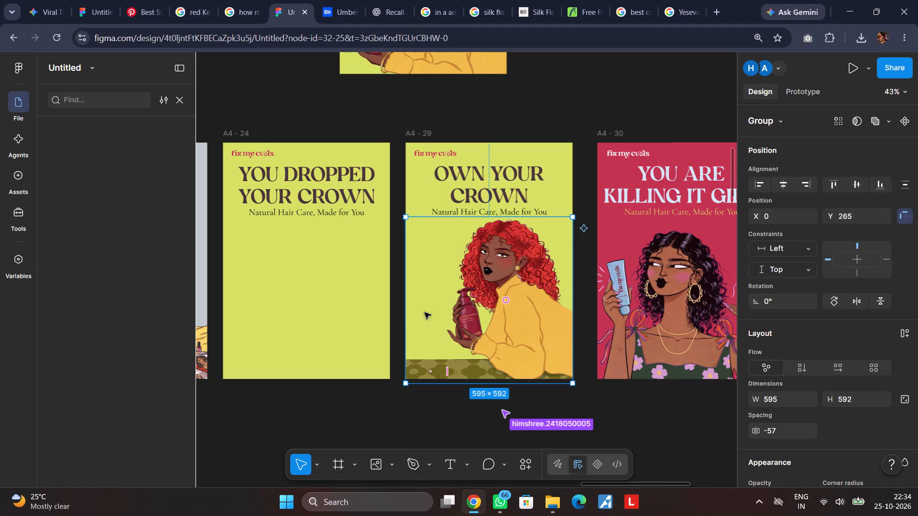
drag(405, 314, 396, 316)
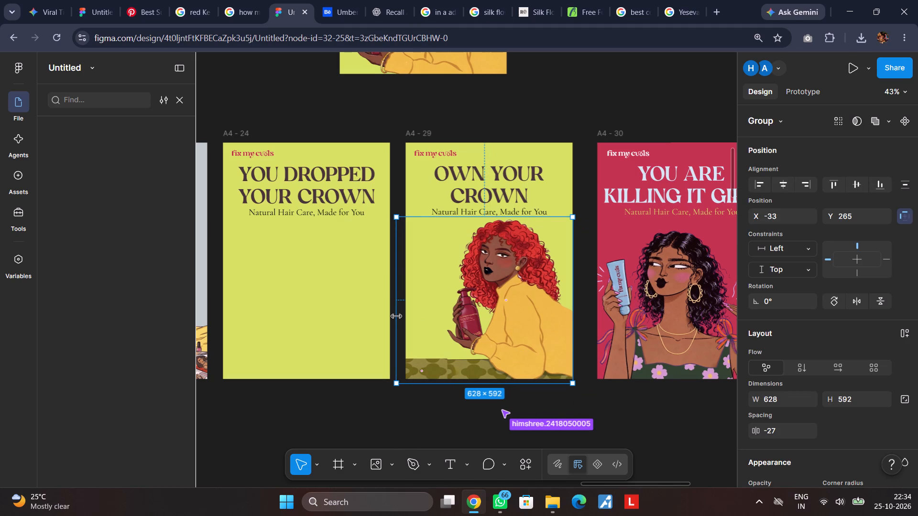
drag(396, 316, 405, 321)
Resize the red-haired woman illustration group on A4 - 29 to about 626 × 643.
click(509, 305)
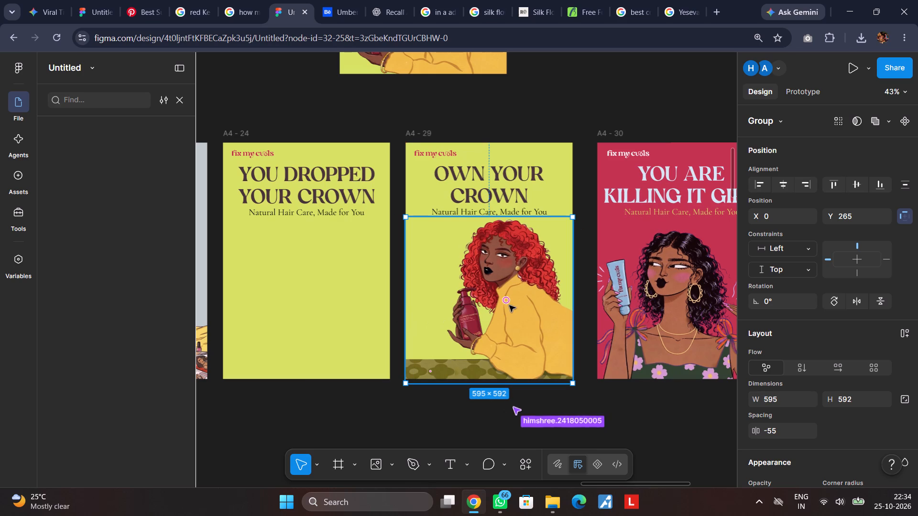
click(571, 280)
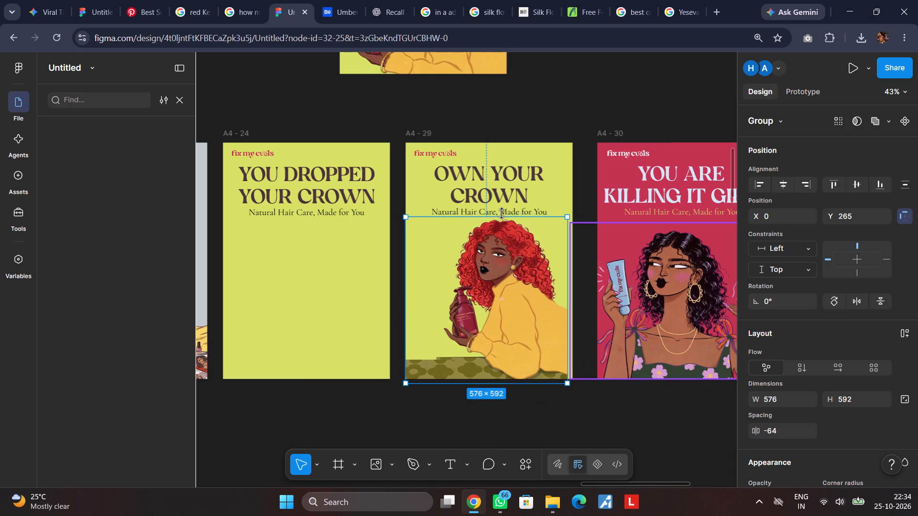
click(512, 249)
drag(567, 215, 572, 206)
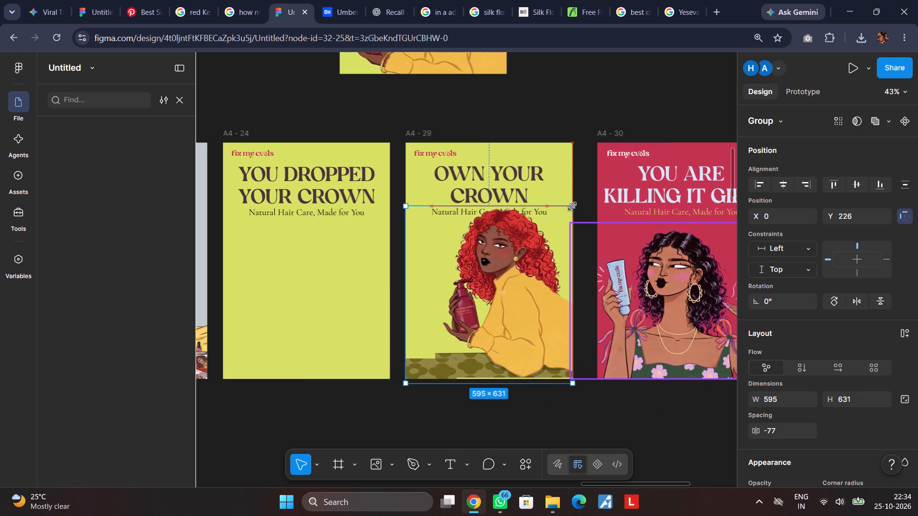
drag(572, 206, 575, 204)
Move the enlarged illustration on A4 - 29 to about X -56, Y 265, with its upper edge below the tagline.
drag(532, 259, 522, 269)
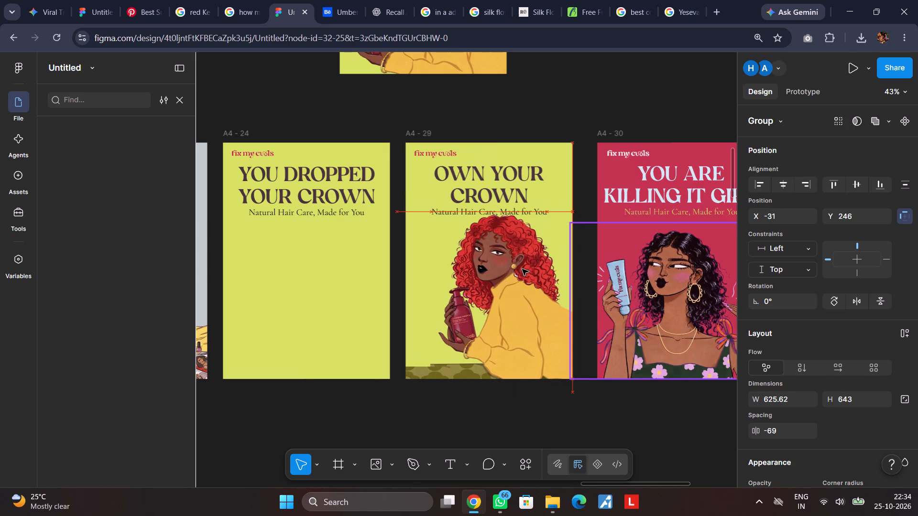
drag(522, 269, 518, 274)
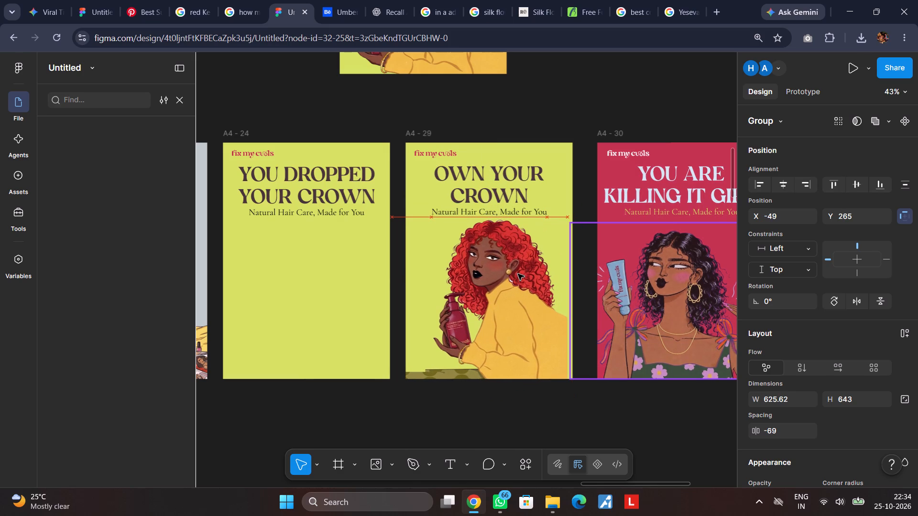
drag(518, 274, 516, 274)
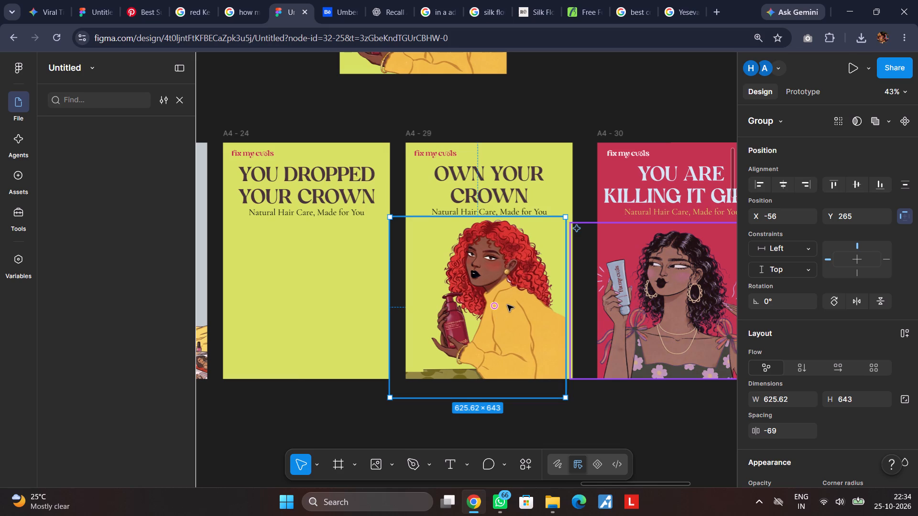
Nudge the small green patterned image at the illustration's bottom corner up by 9 px to Y 807.85.
double_click(418, 374)
key(Up)
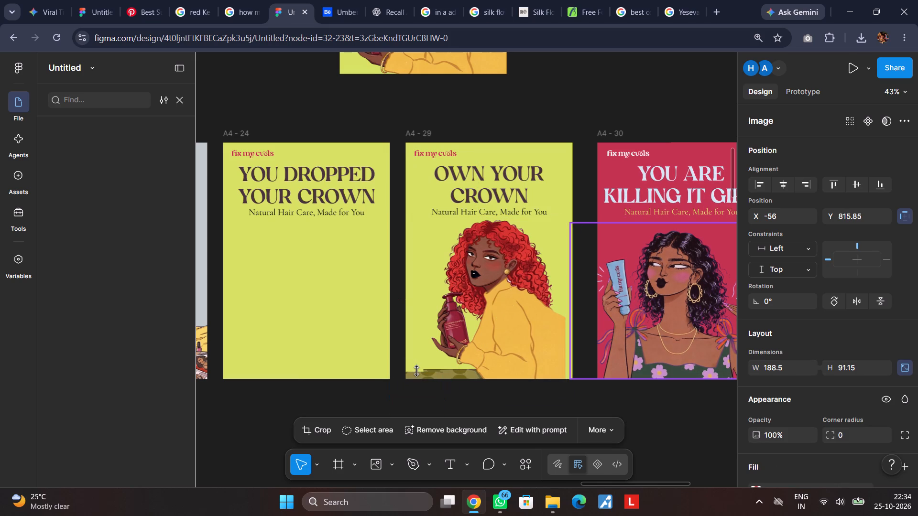
key(Up)
key(Up)
key(Up)
key(Up)
key(Up)
key(Up)
key(Up)
key(Up)
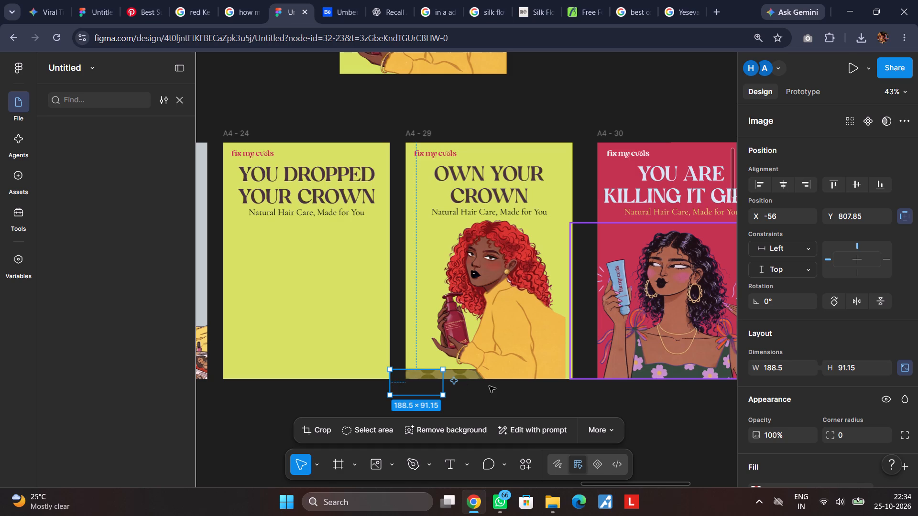
click(540, 395)
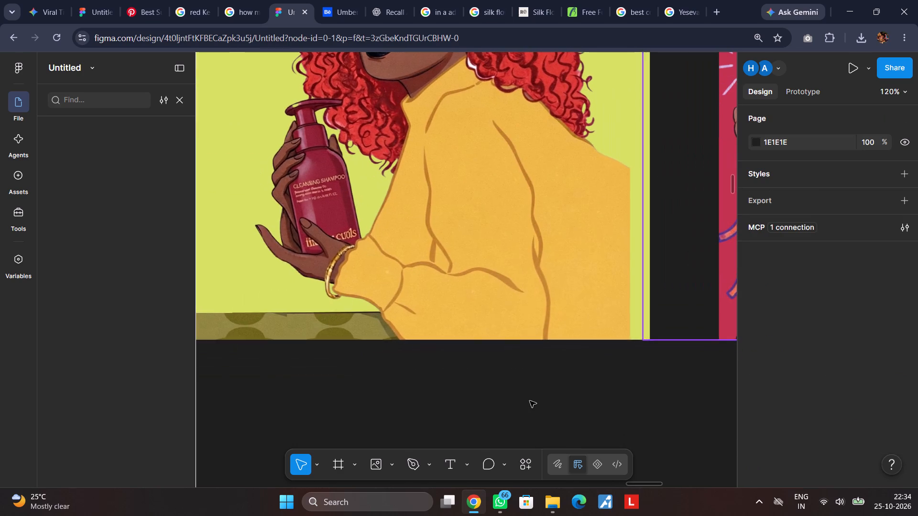
Draw a rectangle about 27 × 225 covering the gap between the cut-off yellow sweater and A4 - 29's edge.
scroll(529, 401, left, 1)
click(580, 404)
scroll(561, 372, up, 1)
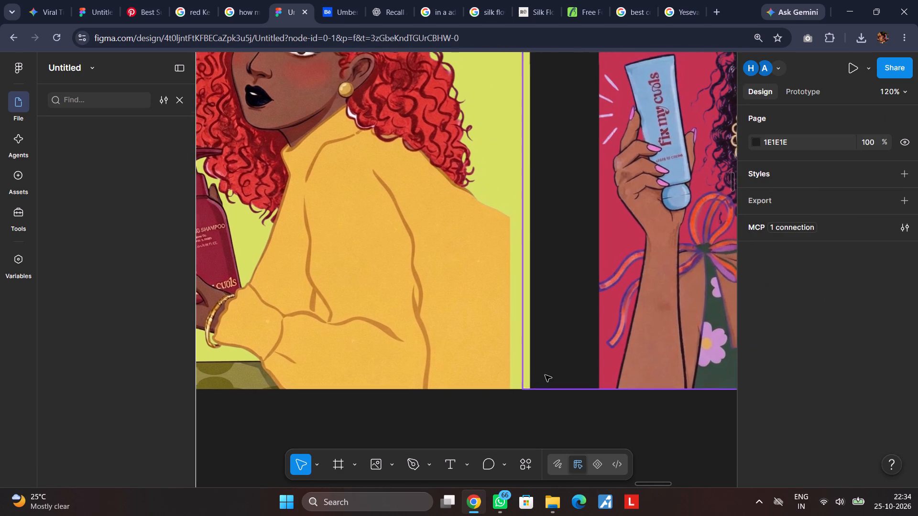
scroll(545, 375, up, 1)
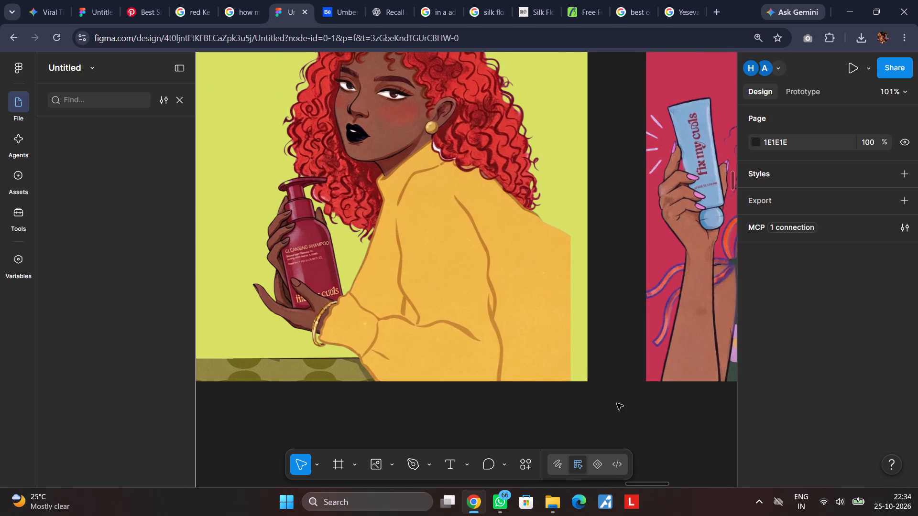
scroll(617, 403, left, 1)
scroll(591, 375, up, 1)
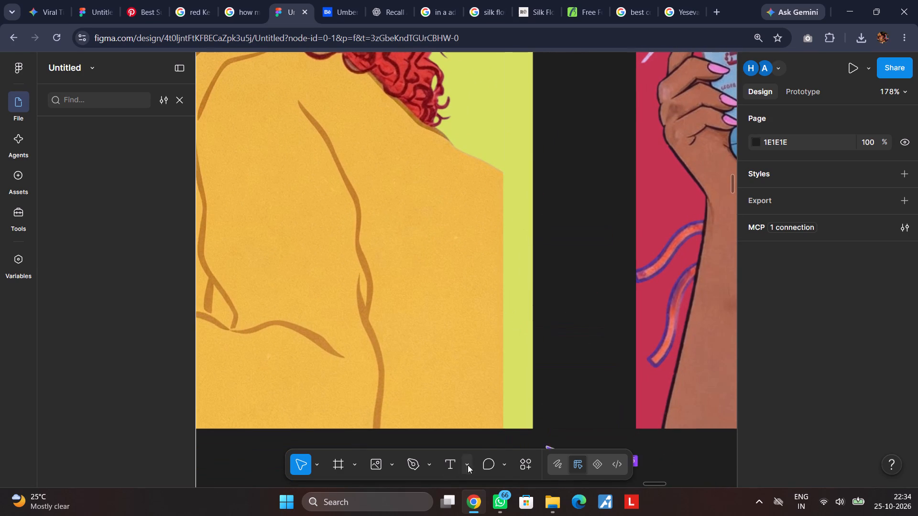
key(r)
drag(501, 173, 505, 179)
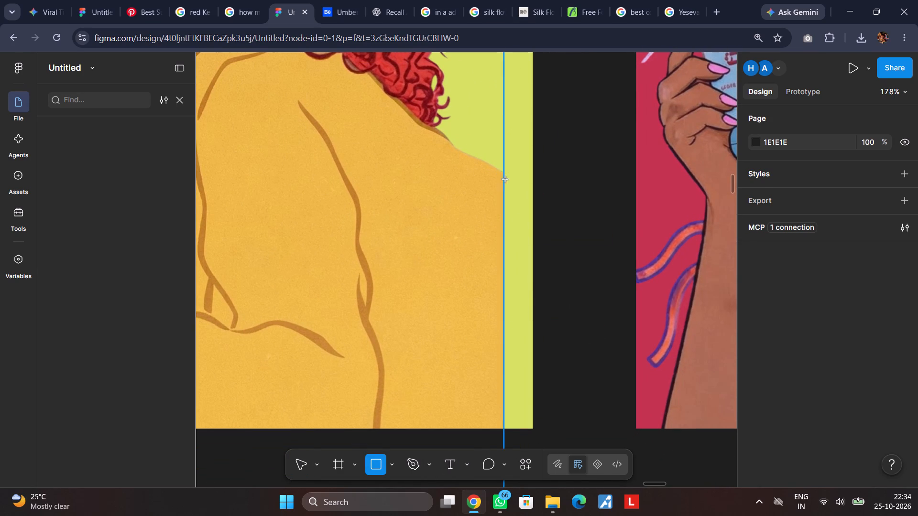
drag(505, 179, 543, 437)
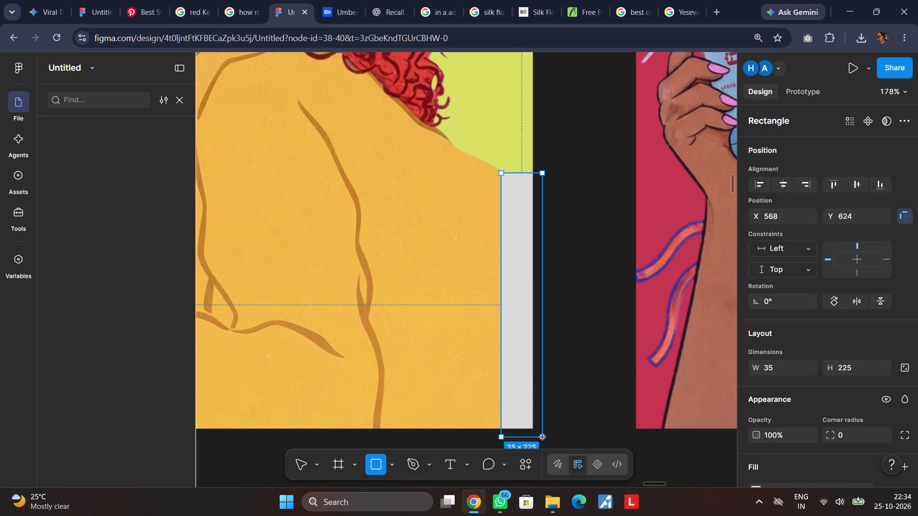
drag(543, 437, 535, 437)
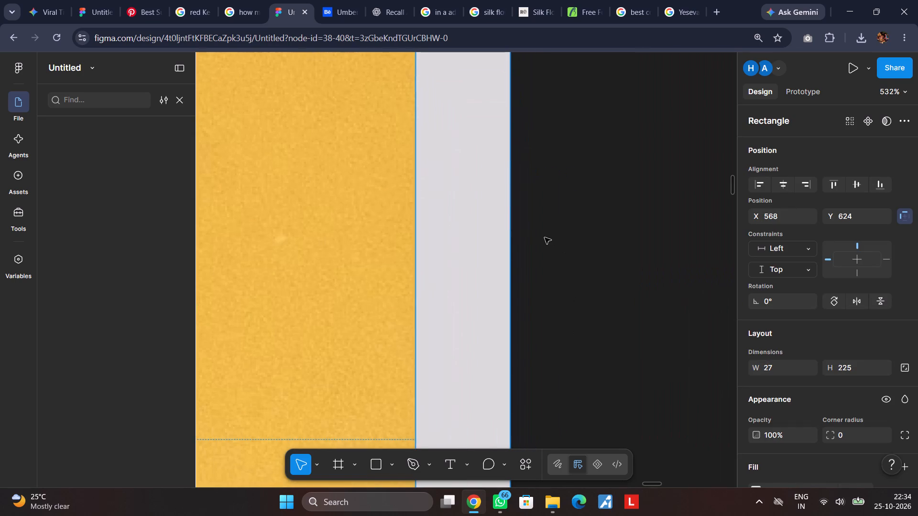
Slope the rectangle's upper edge, moving its outer corner to X 595, Y 634 and its inner corner onto the sweater's shoulder line.
scroll(468, 194, up, 1)
double_click(466, 227)
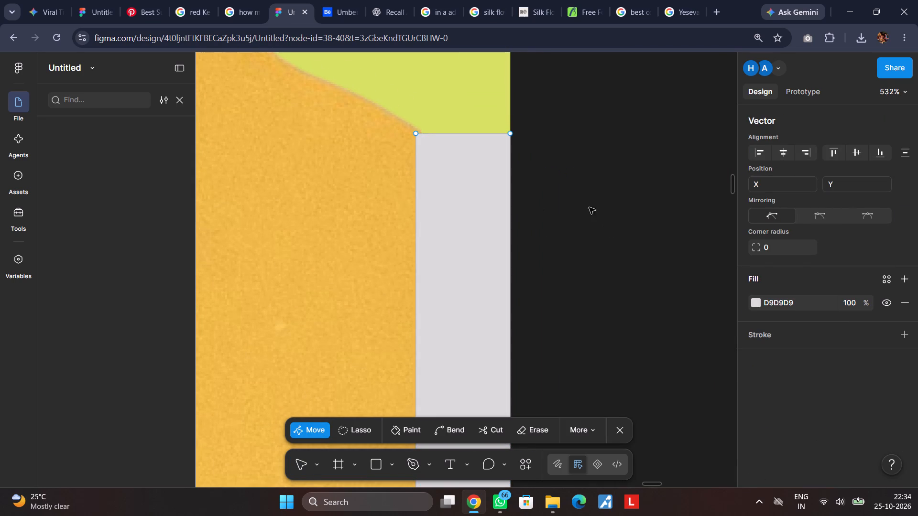
scroll(512, 167, up, 1)
scroll(511, 167, down, 1)
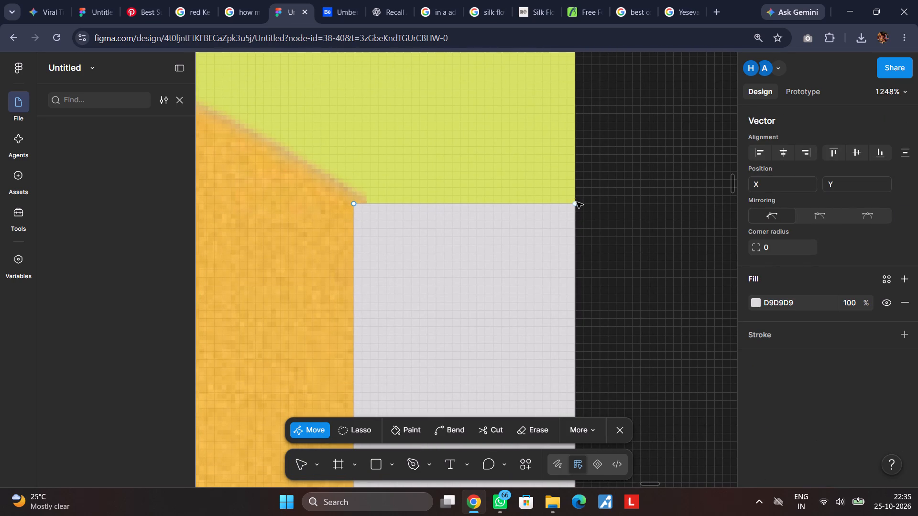
drag(576, 203, 569, 279)
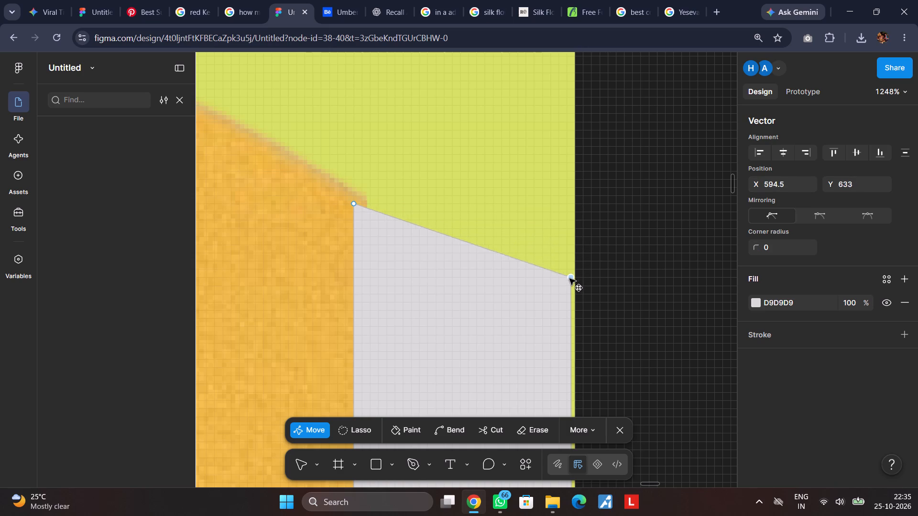
drag(569, 279, 578, 287)
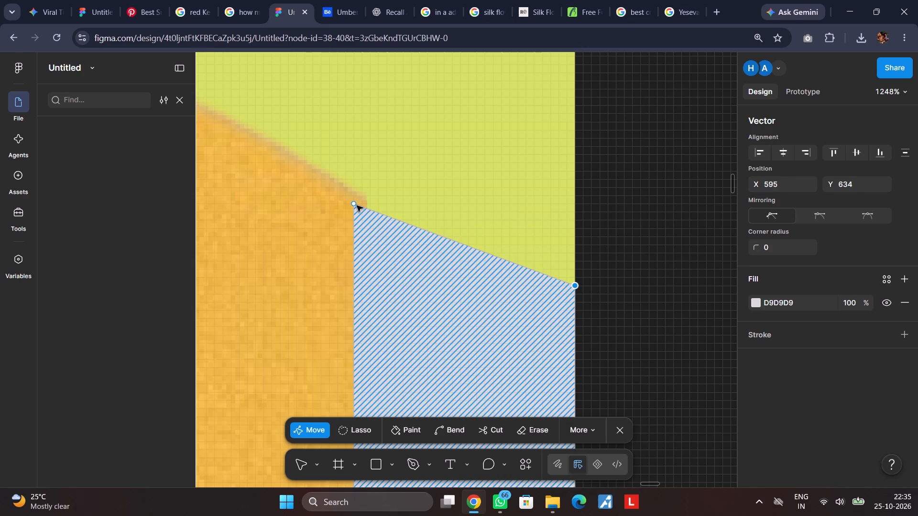
drag(352, 203, 363, 196)
Add three vector points along the sloped edge, at about X 582.5, 589 and 575.75, continuing the shoulder's curve.
drag(469, 238, 471, 246)
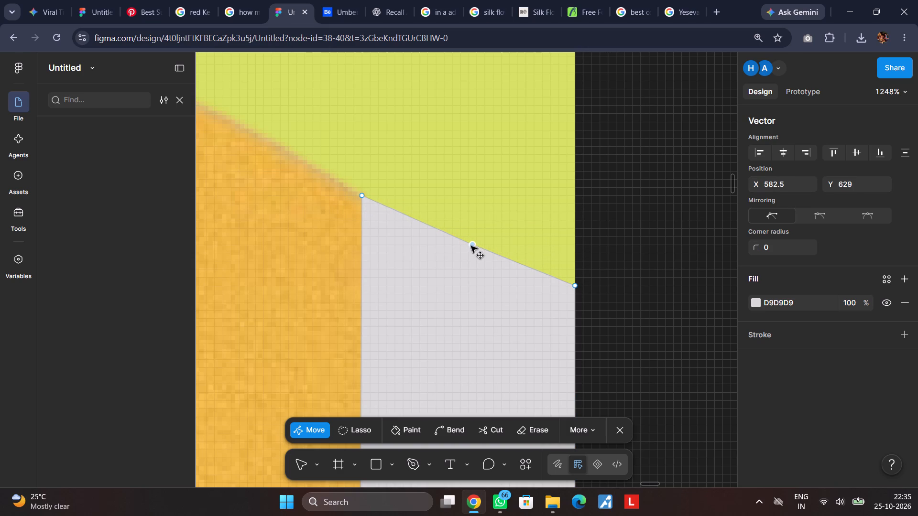
drag(471, 246, 471, 249)
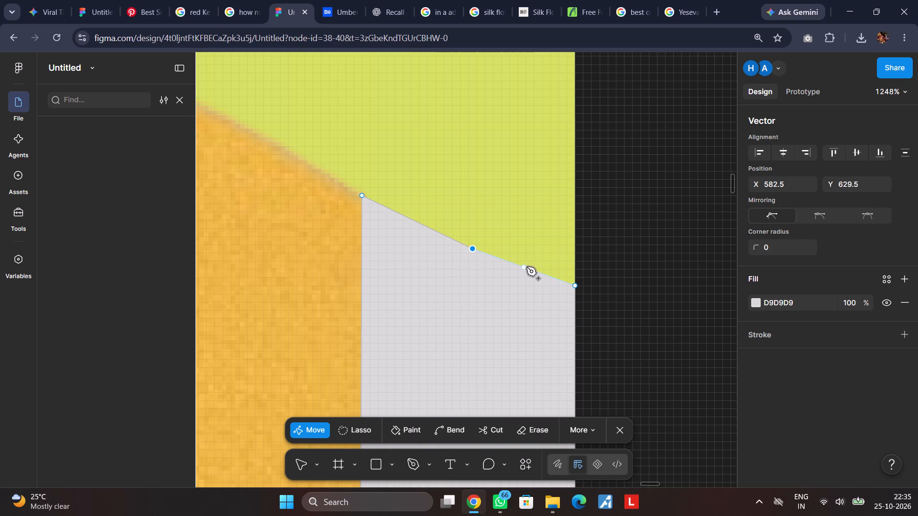
drag(525, 267, 525, 270)
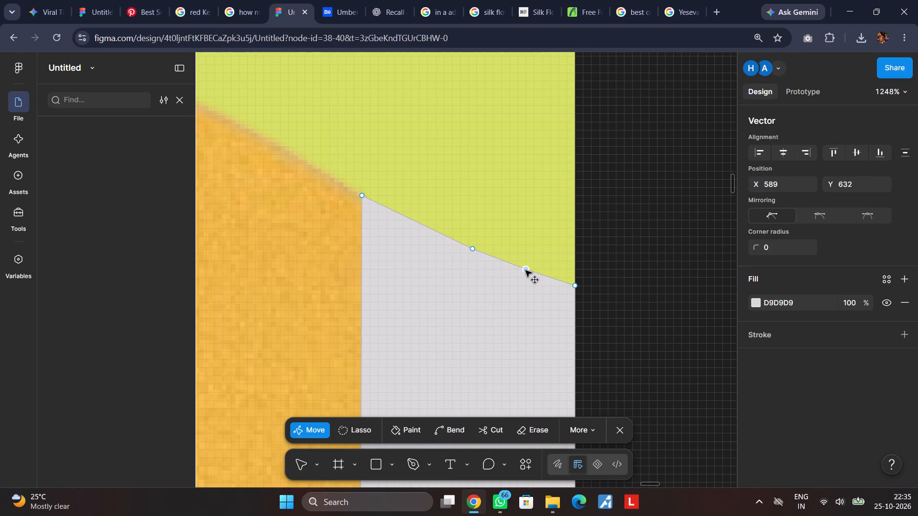
drag(525, 270, 525, 272)
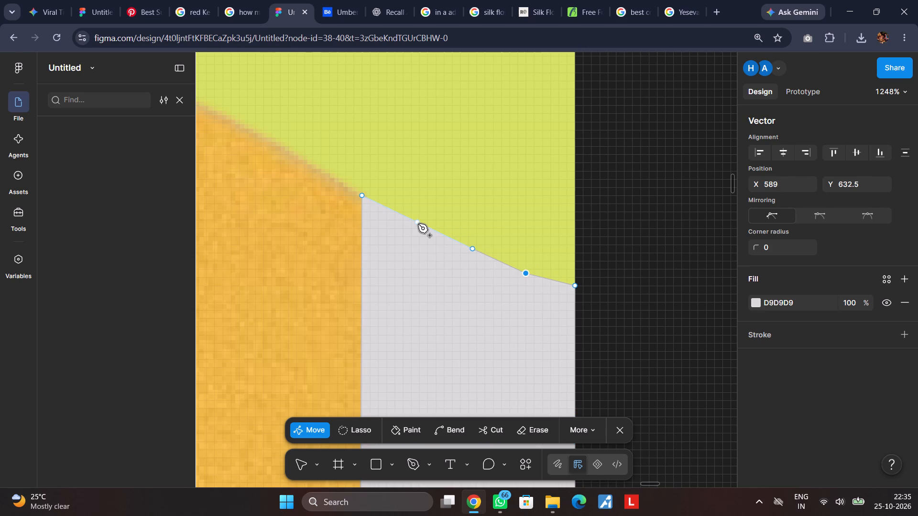
click(418, 224)
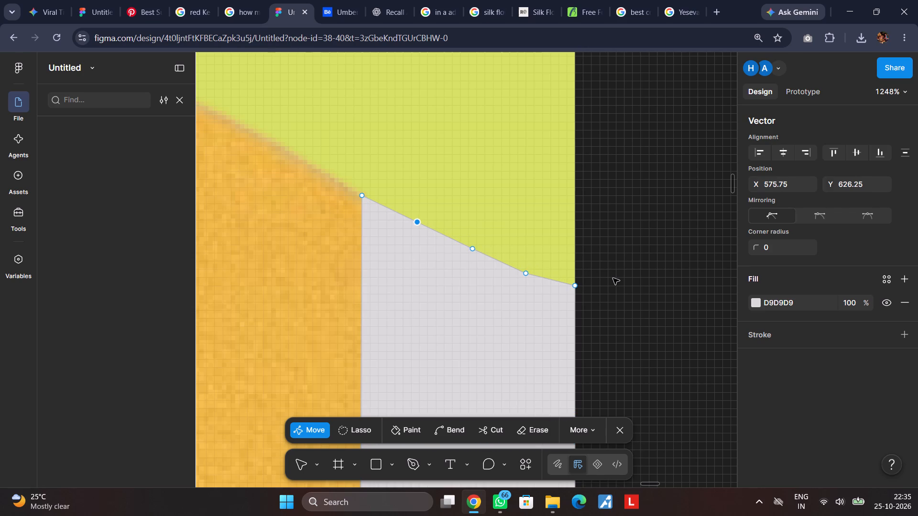
click(613, 278)
click(613, 278)
click(613, 278)
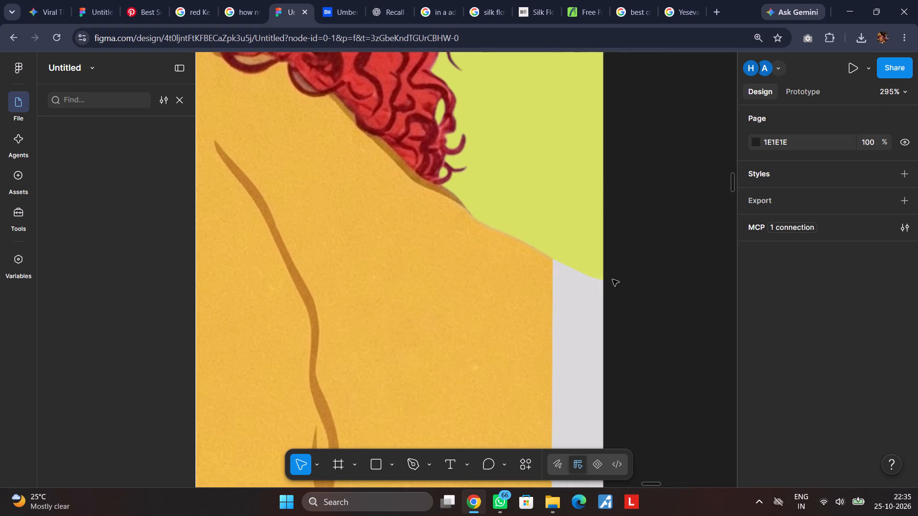
Fill the reshaped patch with the yellow EFBA48 sampled from the sweater.
scroll(616, 286, down, 2)
click(529, 302)
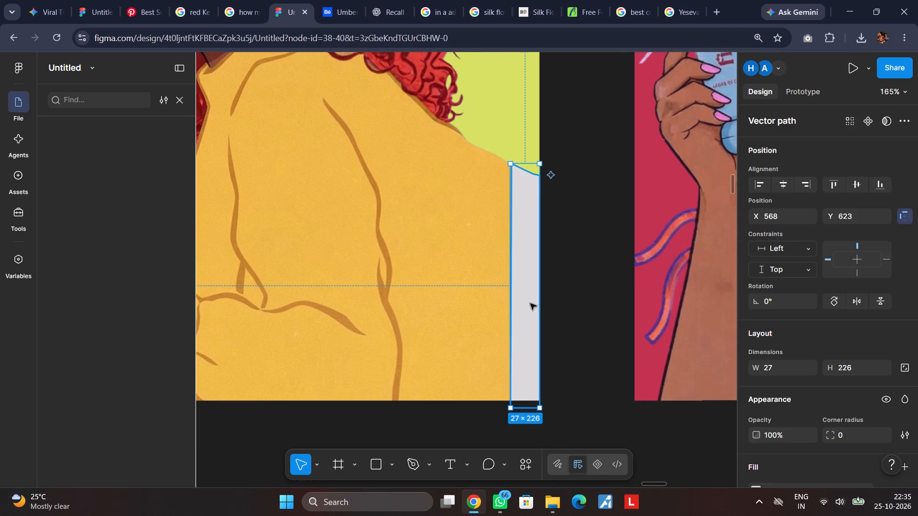
scroll(820, 326, down, 6)
click(754, 357)
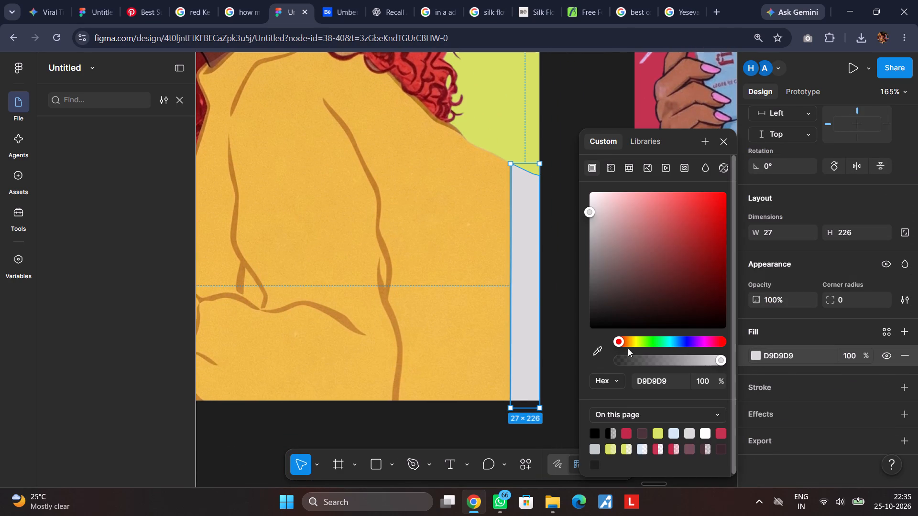
click(596, 349)
click(448, 242)
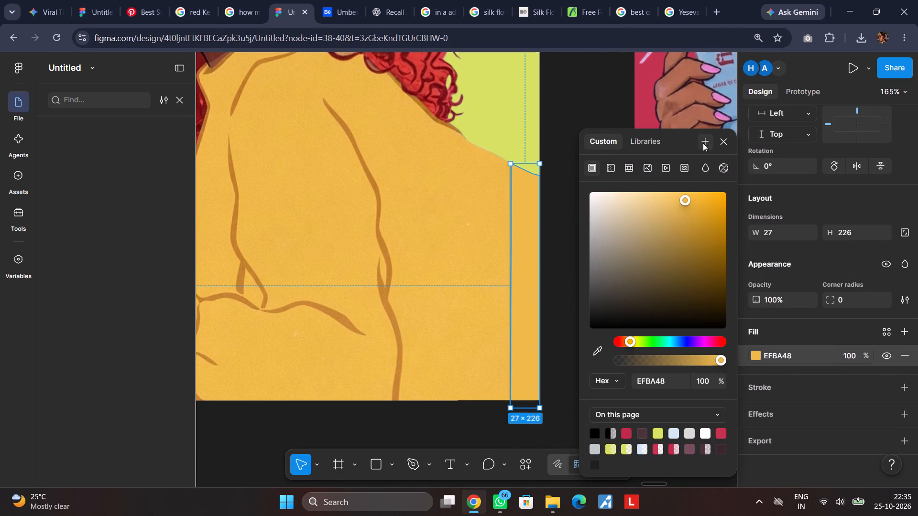
click(720, 143)
click(562, 142)
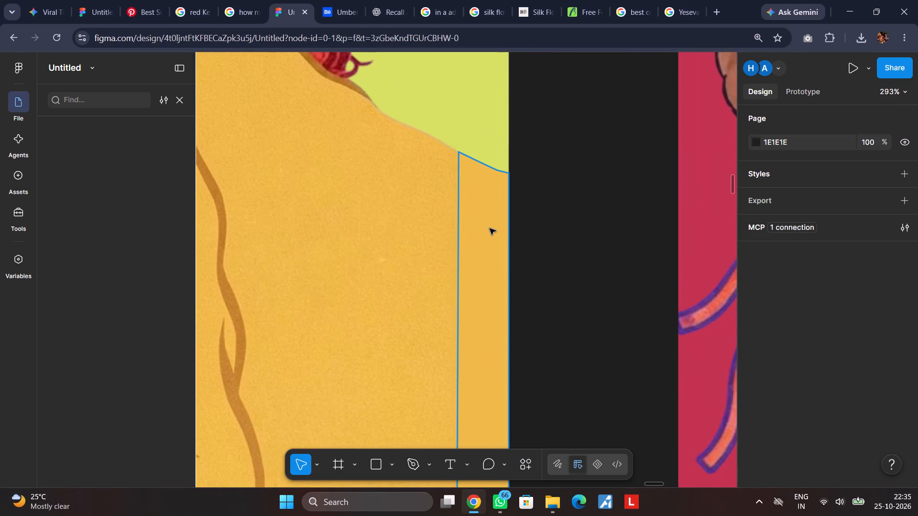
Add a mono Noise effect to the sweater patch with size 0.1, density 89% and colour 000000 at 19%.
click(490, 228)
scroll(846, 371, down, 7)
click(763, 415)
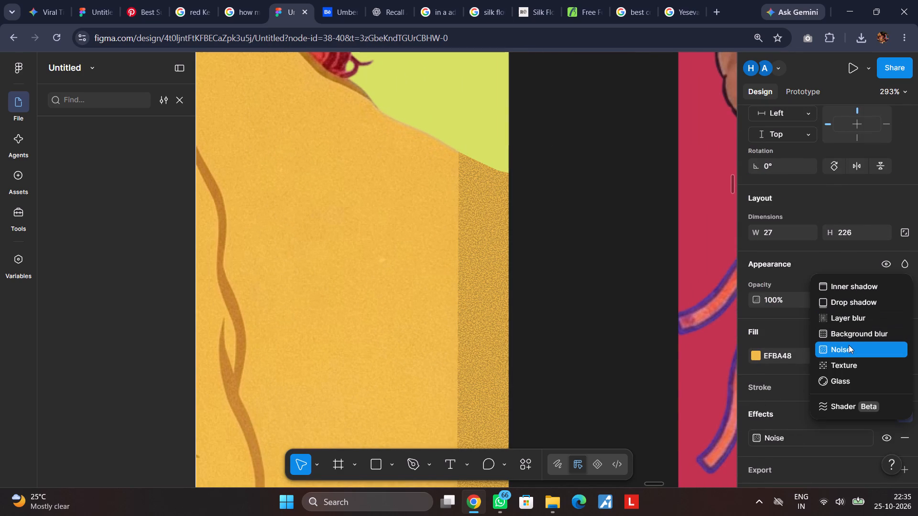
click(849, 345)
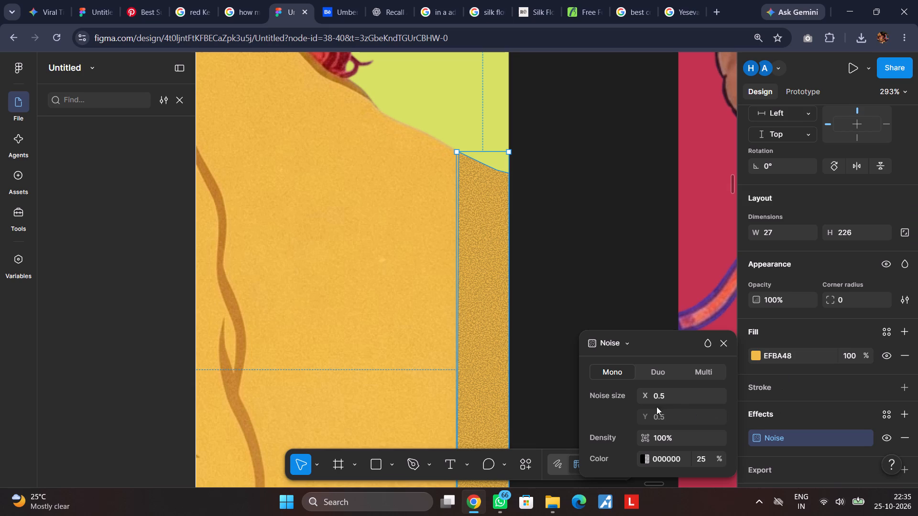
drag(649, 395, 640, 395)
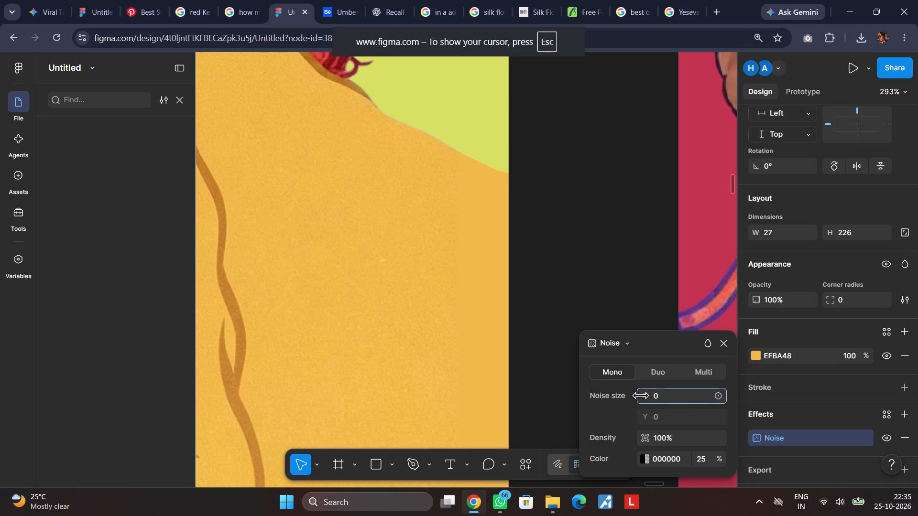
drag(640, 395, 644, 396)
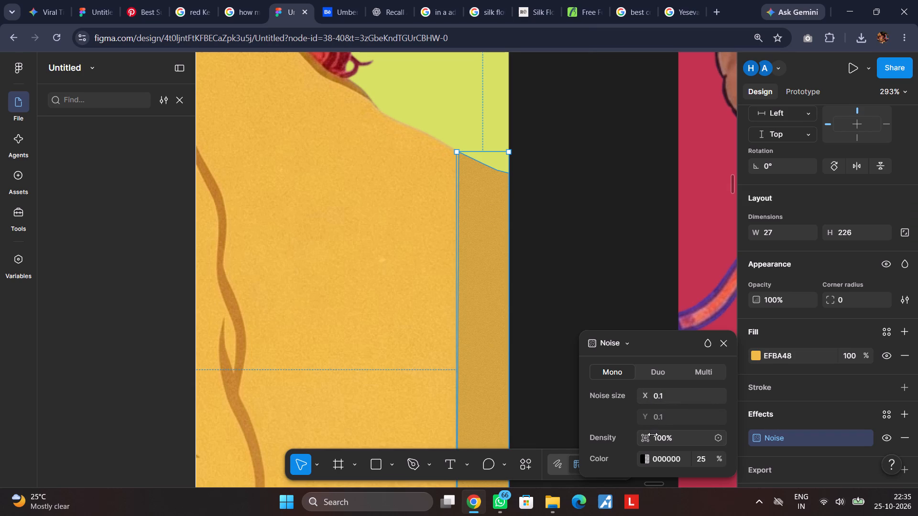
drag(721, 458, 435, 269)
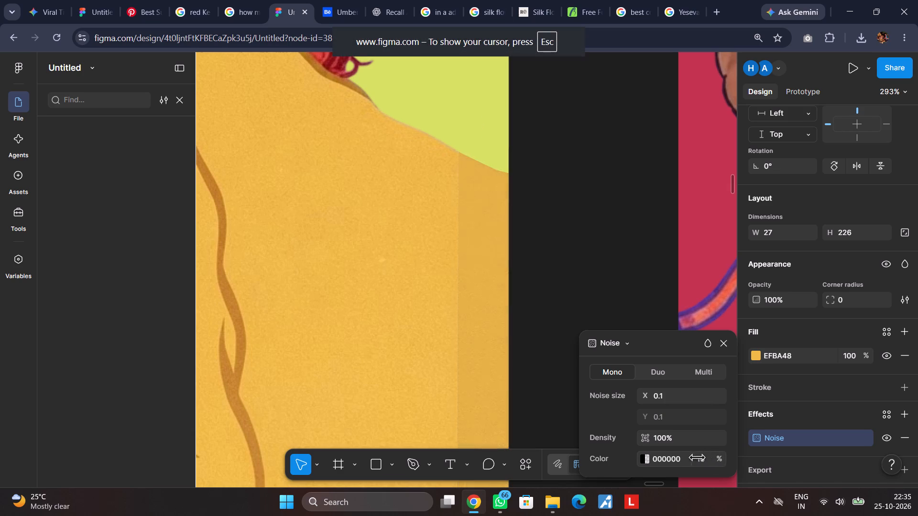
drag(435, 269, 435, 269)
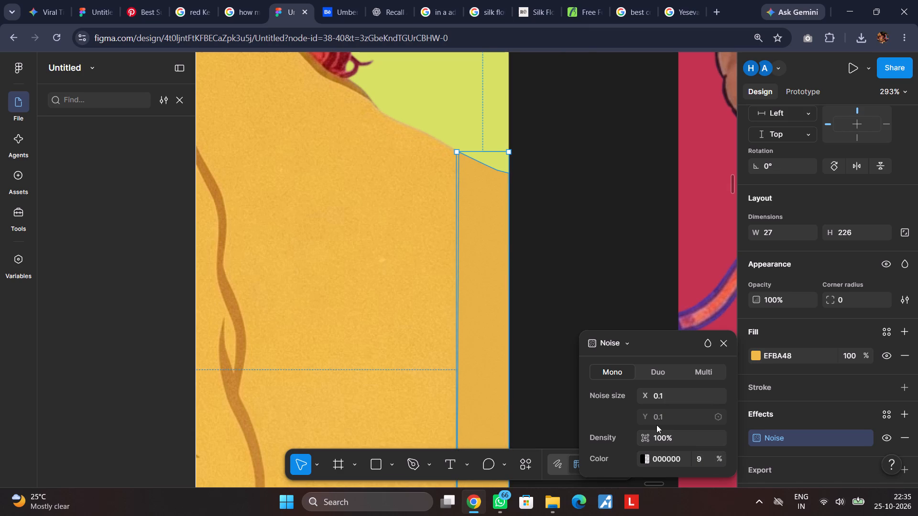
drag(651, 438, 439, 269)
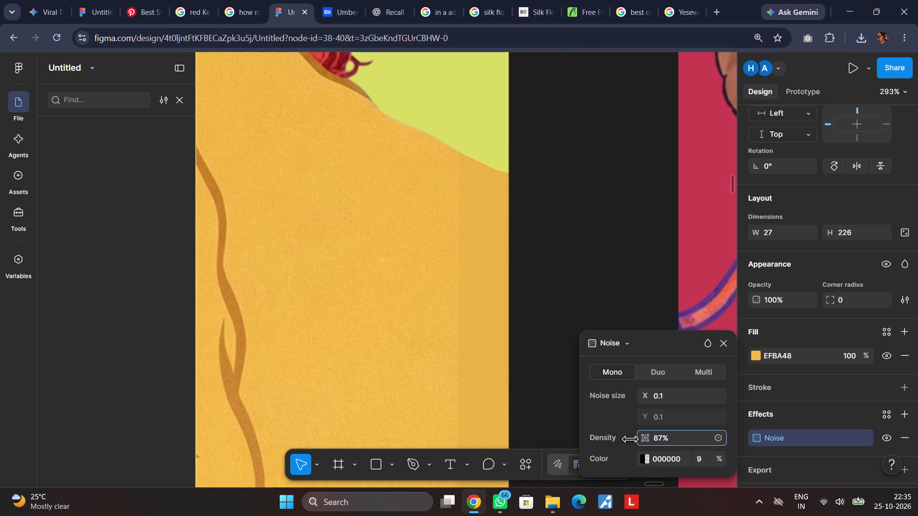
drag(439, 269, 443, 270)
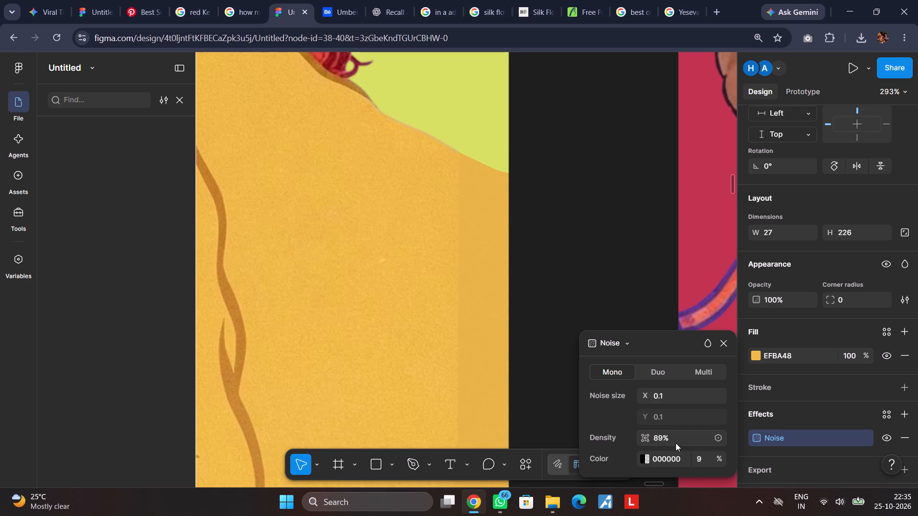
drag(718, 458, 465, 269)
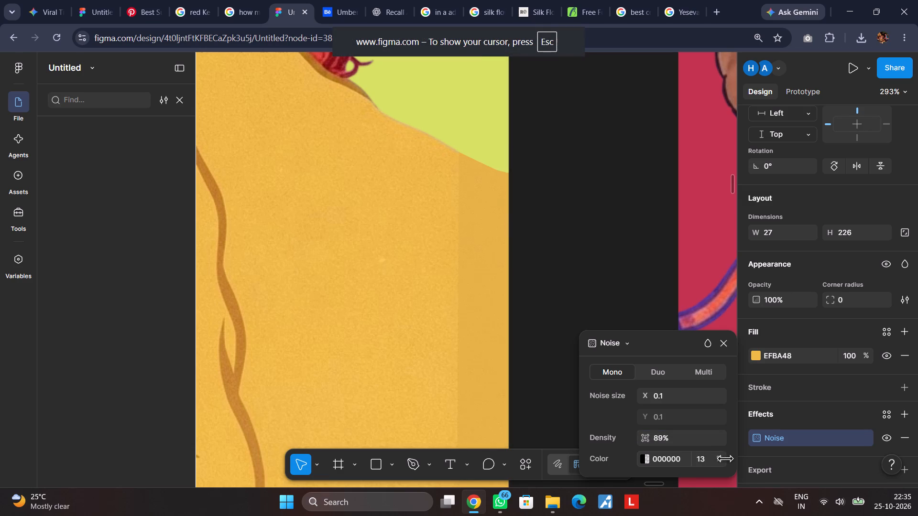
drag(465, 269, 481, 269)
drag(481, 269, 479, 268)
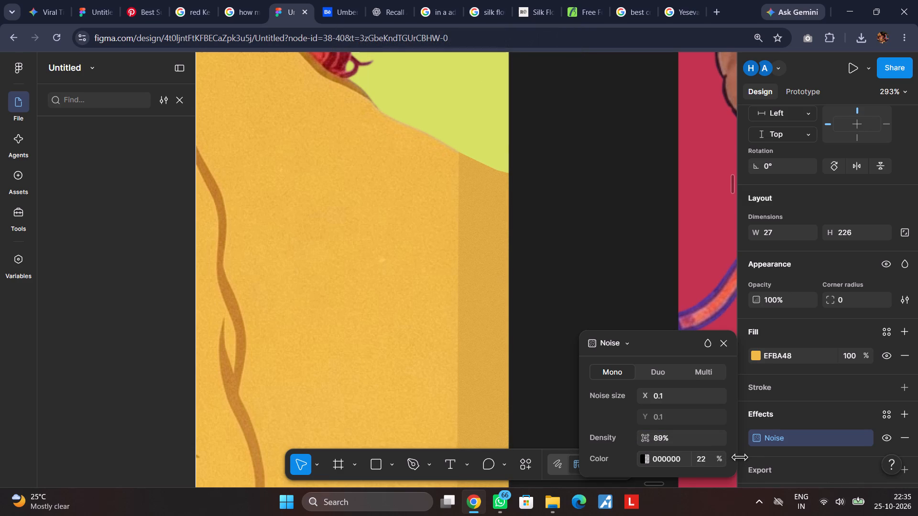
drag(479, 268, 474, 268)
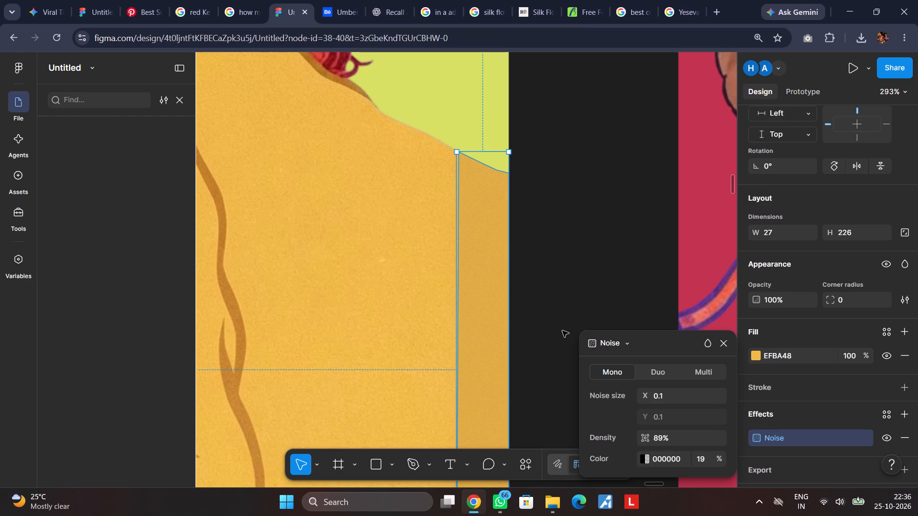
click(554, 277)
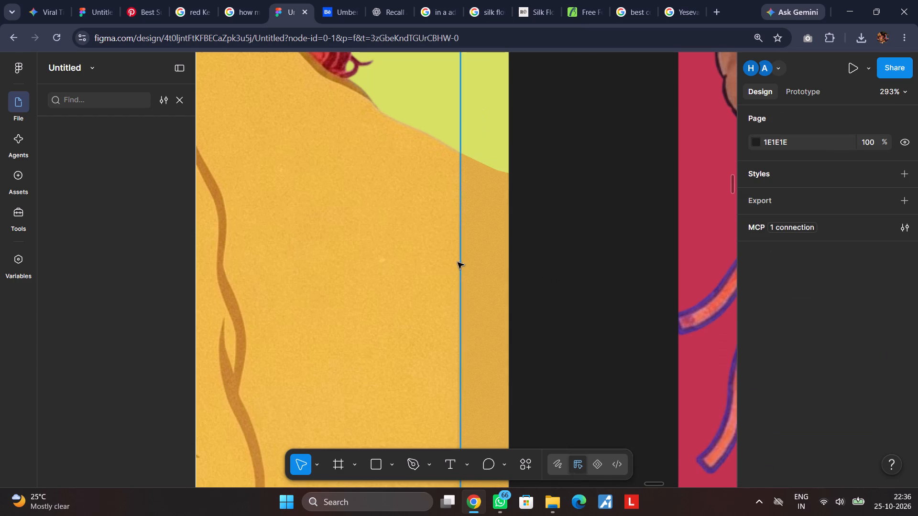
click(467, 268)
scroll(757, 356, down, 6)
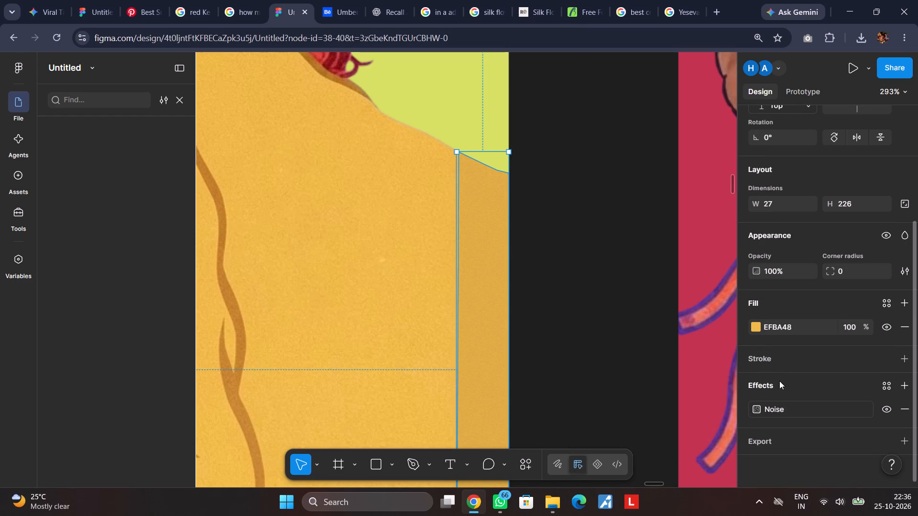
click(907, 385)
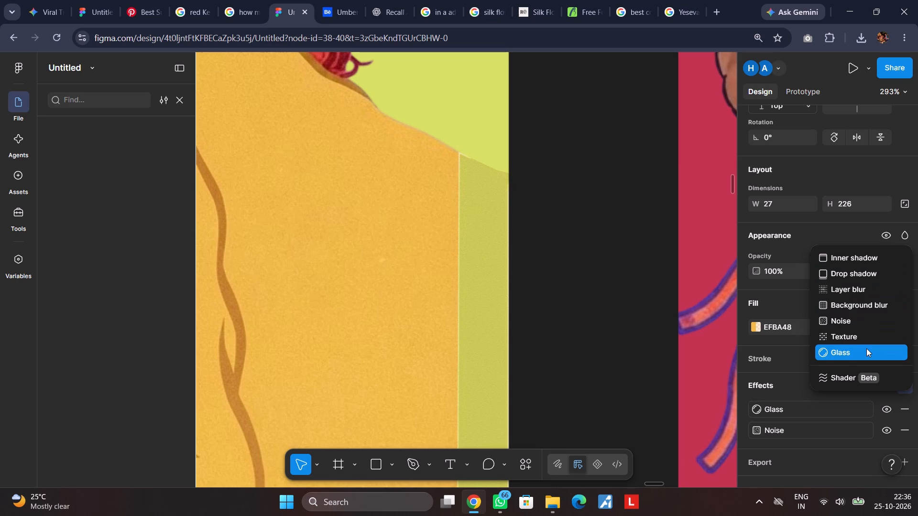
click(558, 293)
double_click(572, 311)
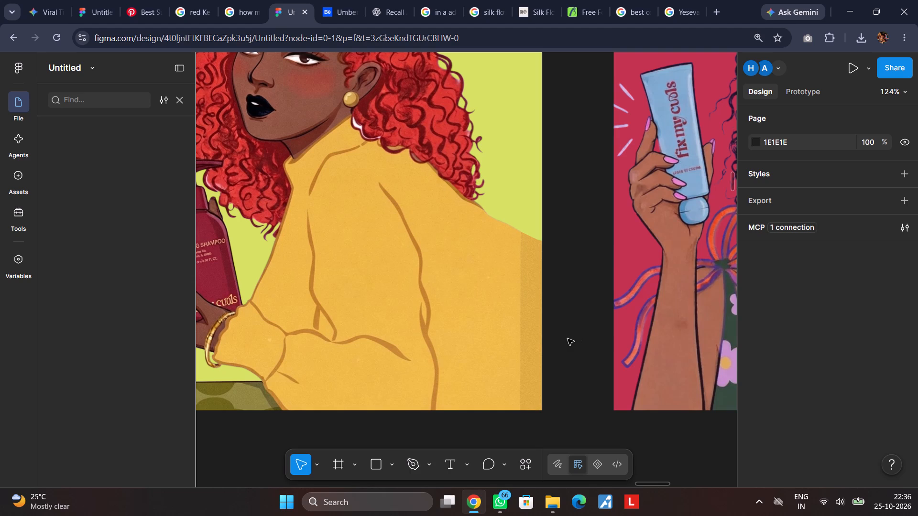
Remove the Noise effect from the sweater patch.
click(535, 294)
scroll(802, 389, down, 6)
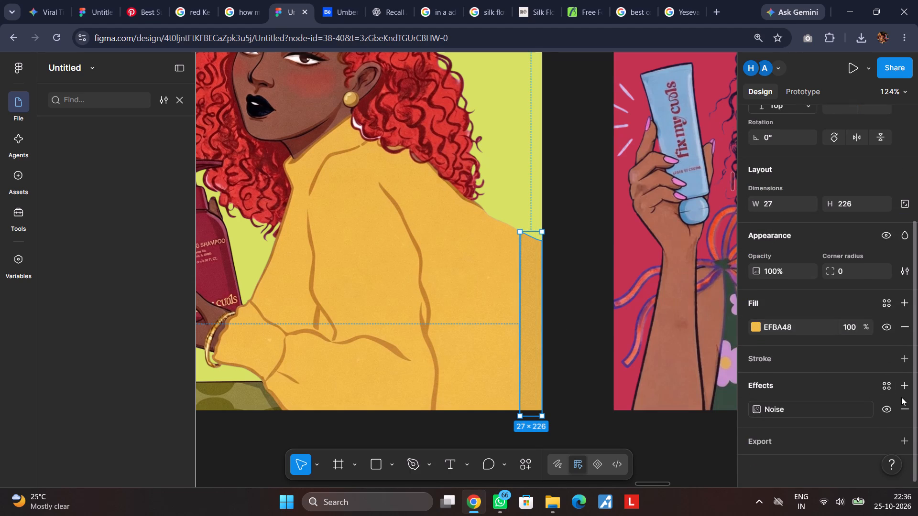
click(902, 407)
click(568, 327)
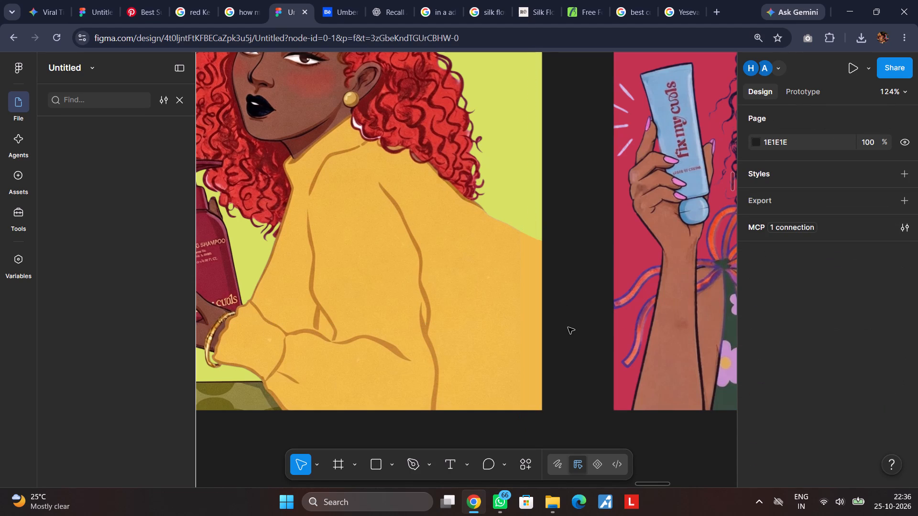
Examine the sweater patch's seam up close and A4 - 29's overall look beside the neighbouring posters.
scroll(568, 327, right, 1)
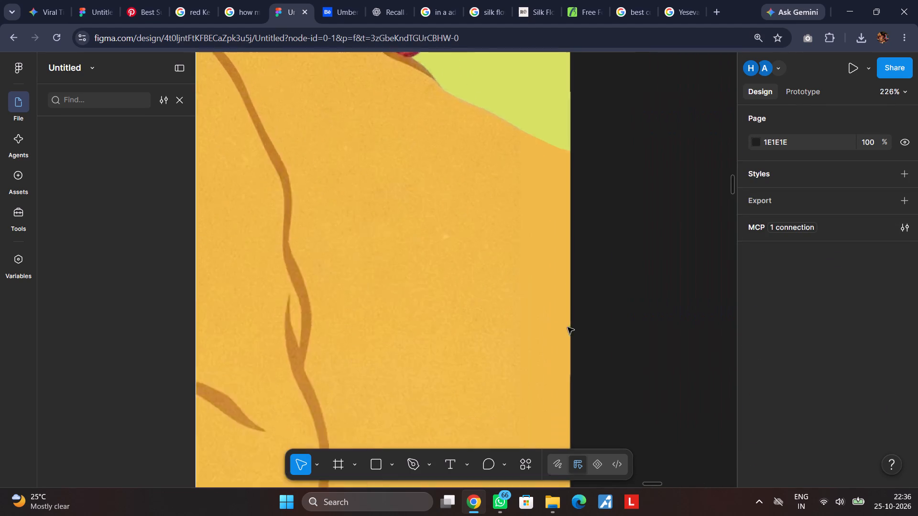
scroll(567, 327, up, 2)
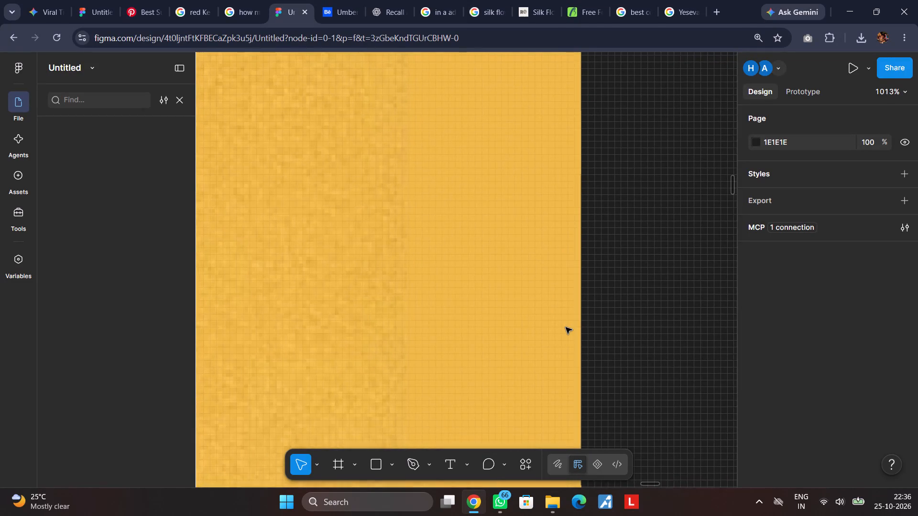
scroll(566, 327, up, 1)
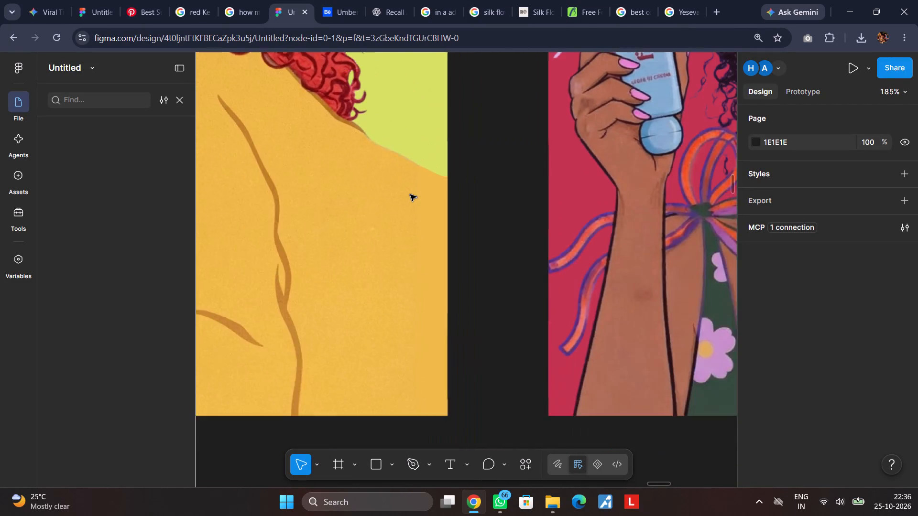
click(493, 277)
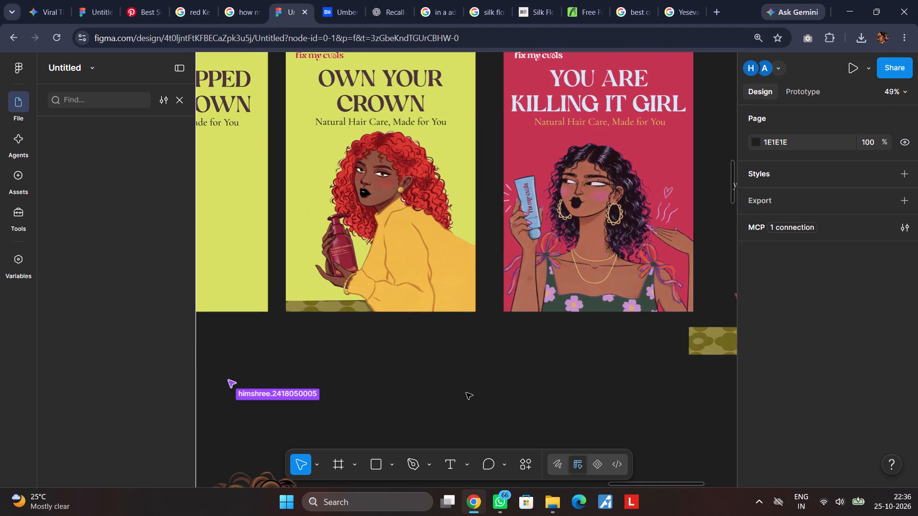
scroll(466, 391, up, 1)
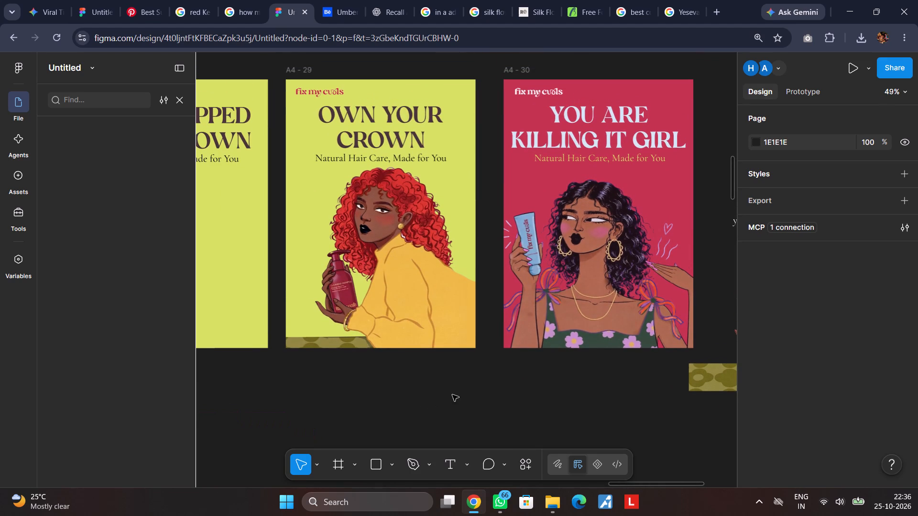
middle_drag(419, 389, 448, 393)
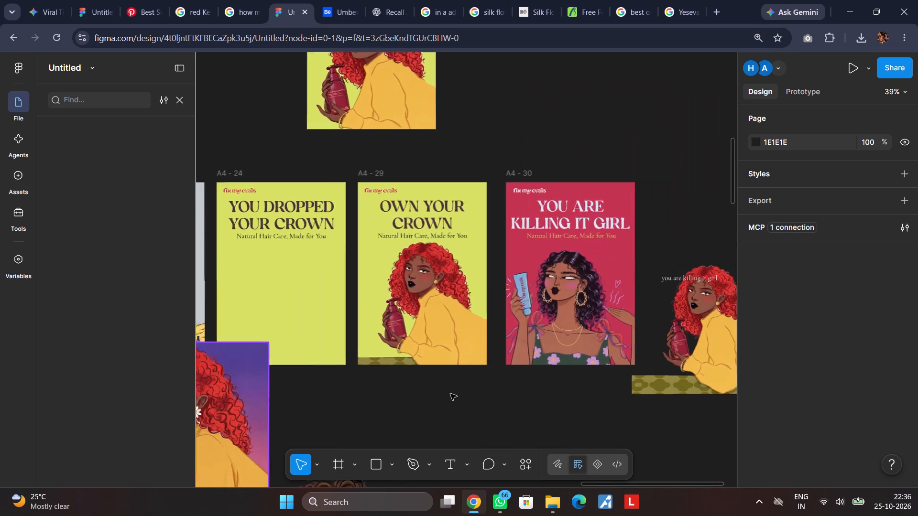
scroll(450, 394, down, 2)
scroll(450, 394, right, 1)
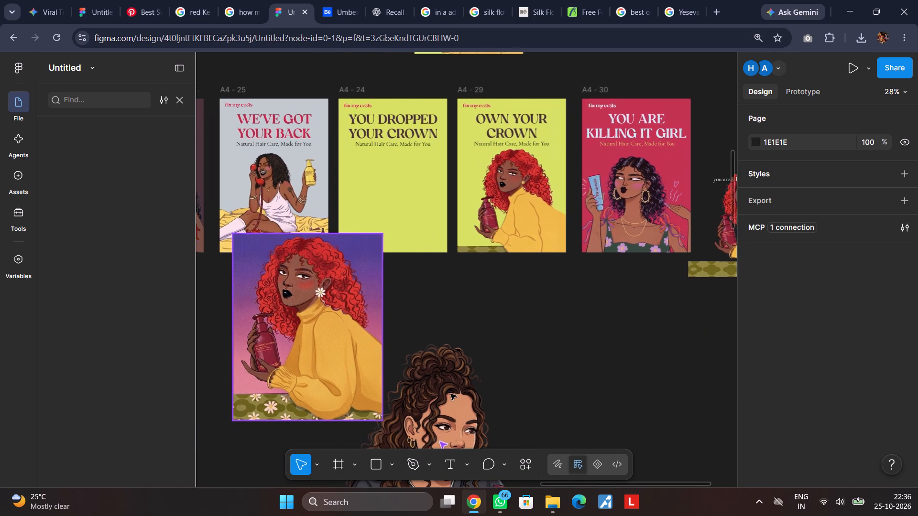
scroll(450, 394, right, 1)
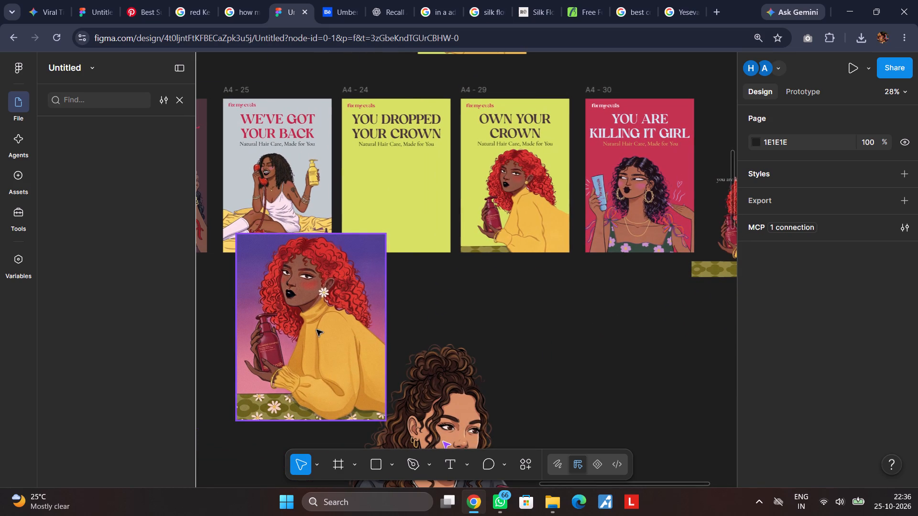
Move the purple-background image of the red-haired woman below A4 - 29 and A4 - 30, to about X 5927, Y 3912.
drag(316, 333, 609, 364)
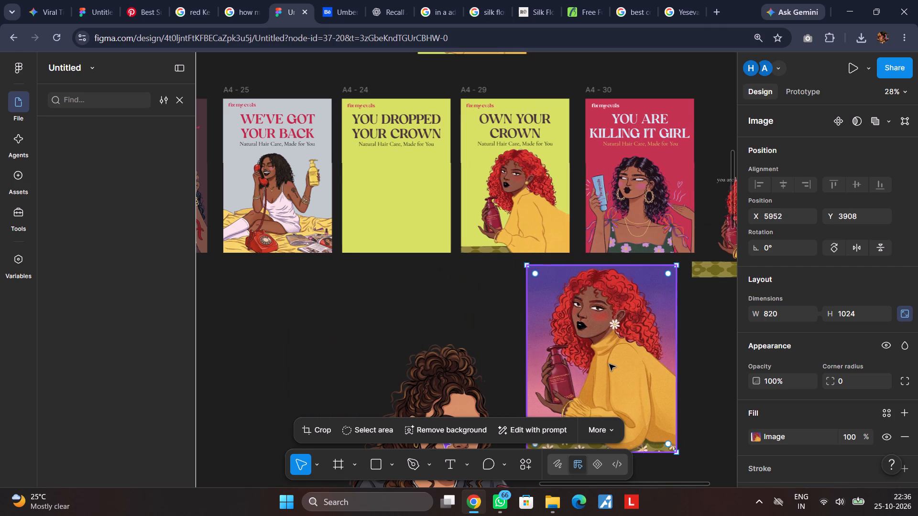
scroll(609, 364, left, 3)
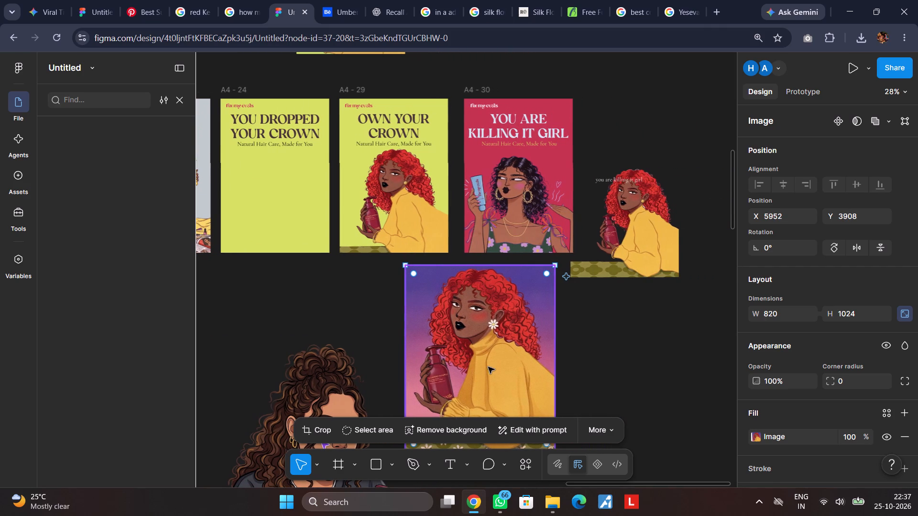
drag(494, 383, 490, 383)
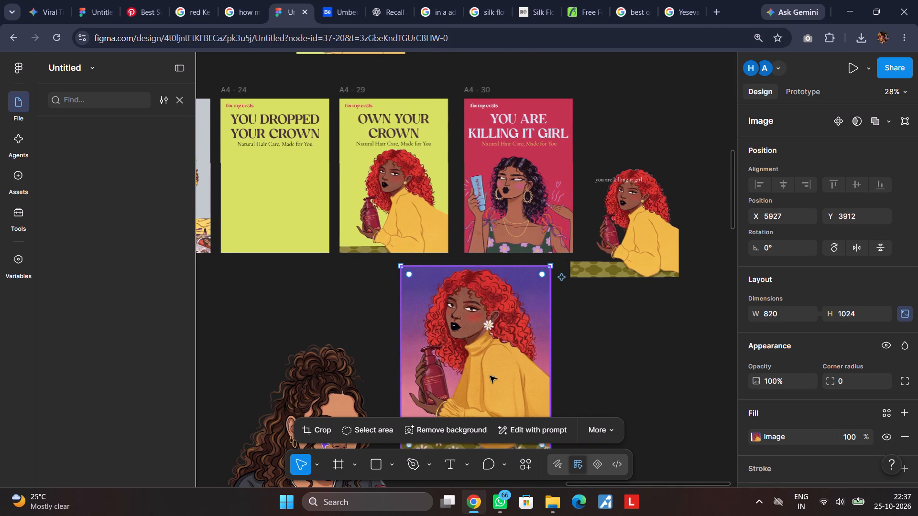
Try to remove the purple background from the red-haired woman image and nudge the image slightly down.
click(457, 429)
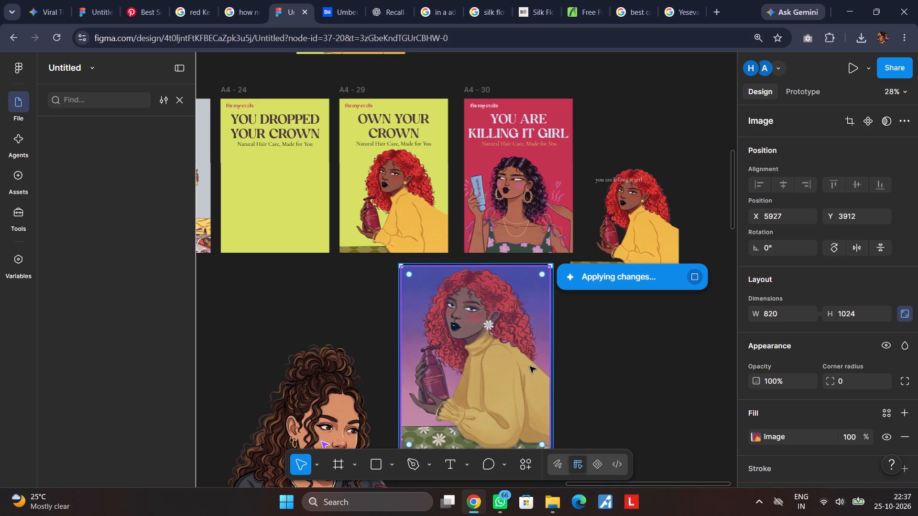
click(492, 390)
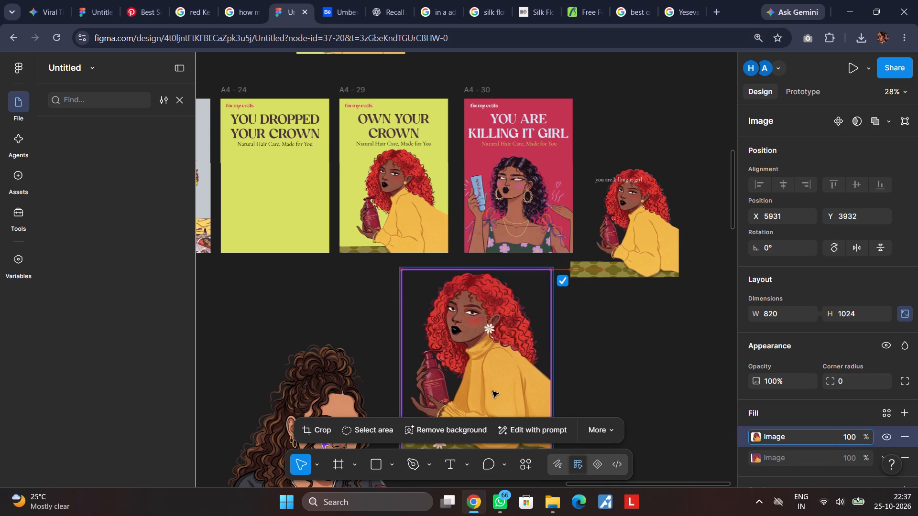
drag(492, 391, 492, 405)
Move the 595 × 603 cut-out group of the red-haired woman and green table into A4 - 24 at X 0, Y 267.
middle_drag(581, 377, 683, 346)
scroll(560, 336, up, 1)
drag(712, 218, 356, 189)
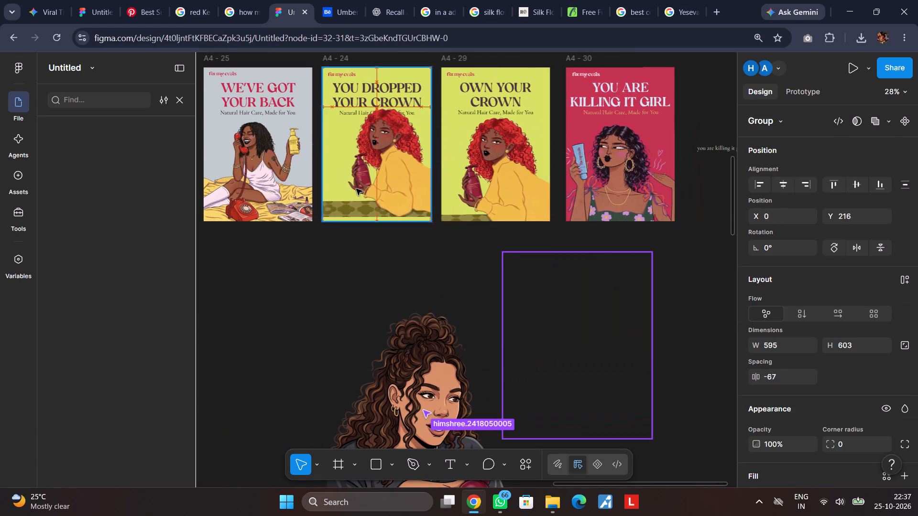
drag(356, 189, 360, 194)
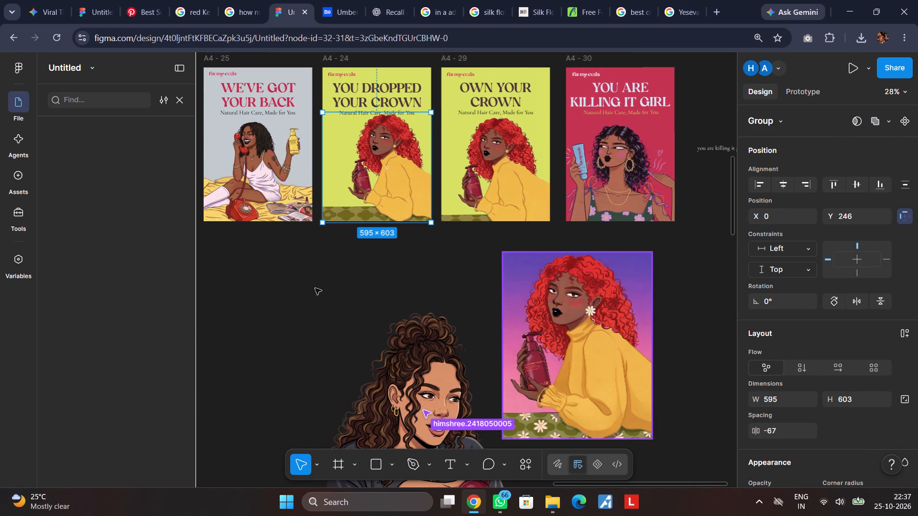
drag(382, 193, 382, 200)
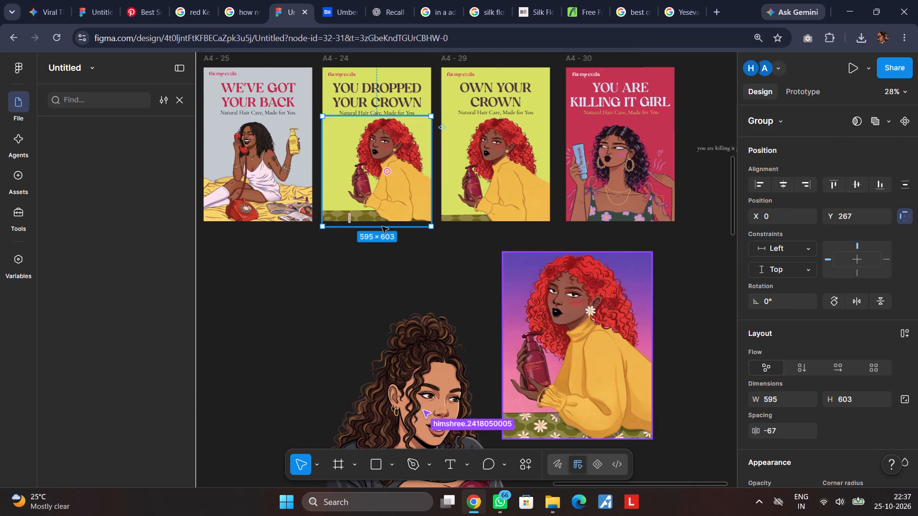
click(372, 269)
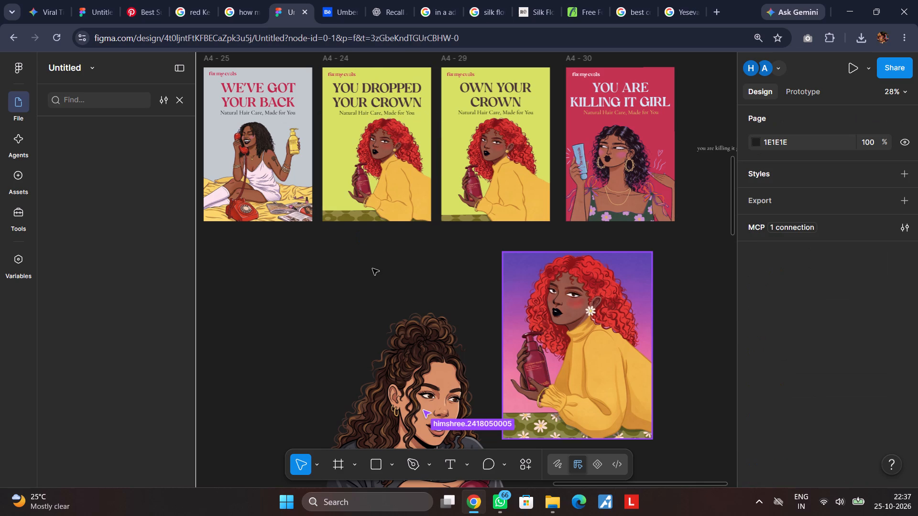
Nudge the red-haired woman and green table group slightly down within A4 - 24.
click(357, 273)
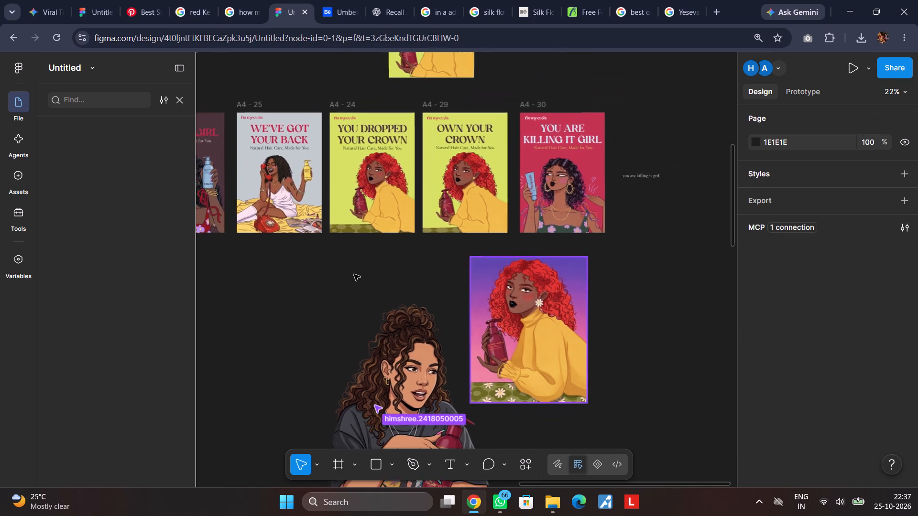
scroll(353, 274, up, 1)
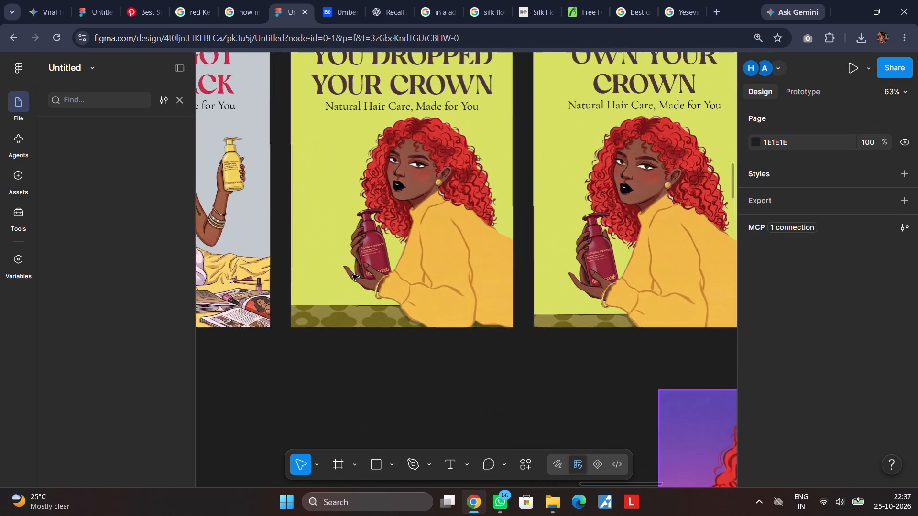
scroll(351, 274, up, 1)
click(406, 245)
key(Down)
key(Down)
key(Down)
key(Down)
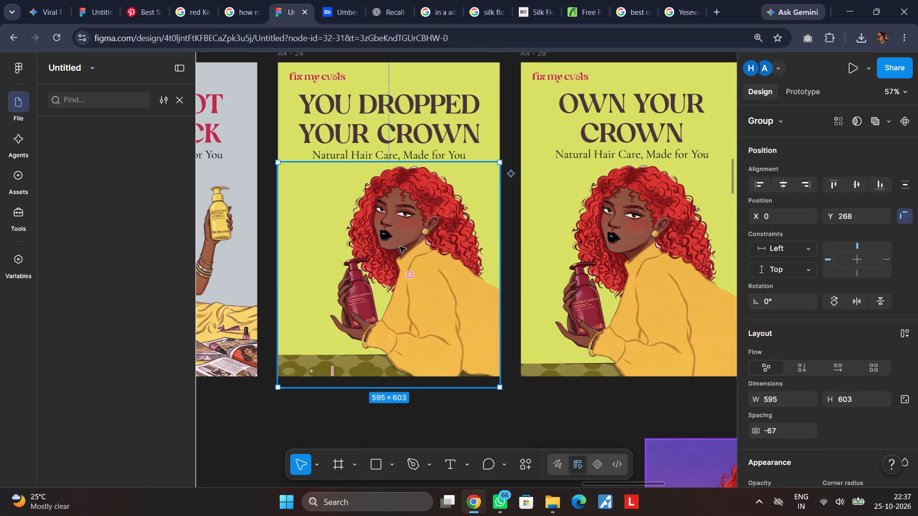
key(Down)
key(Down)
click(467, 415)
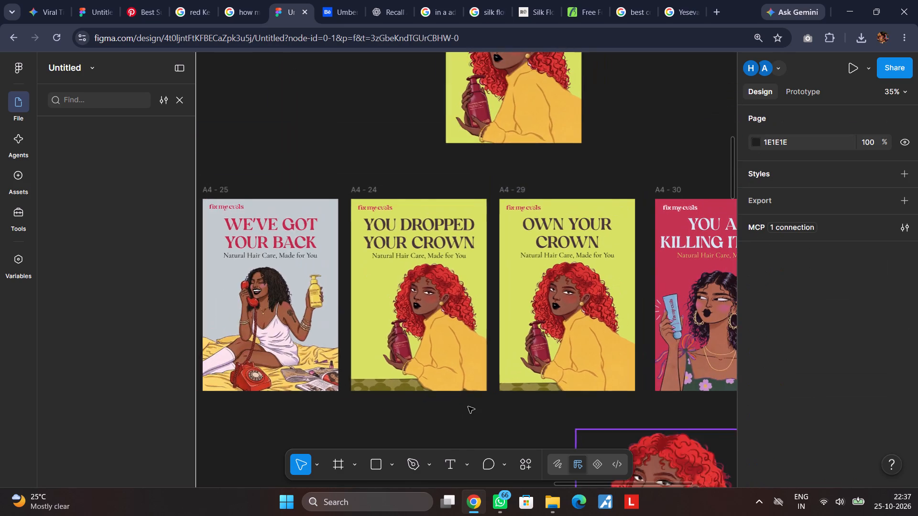
Delete the stray "you are killing it girl" text beside A4 - 30.
scroll(468, 407, left, 4)
click(468, 407)
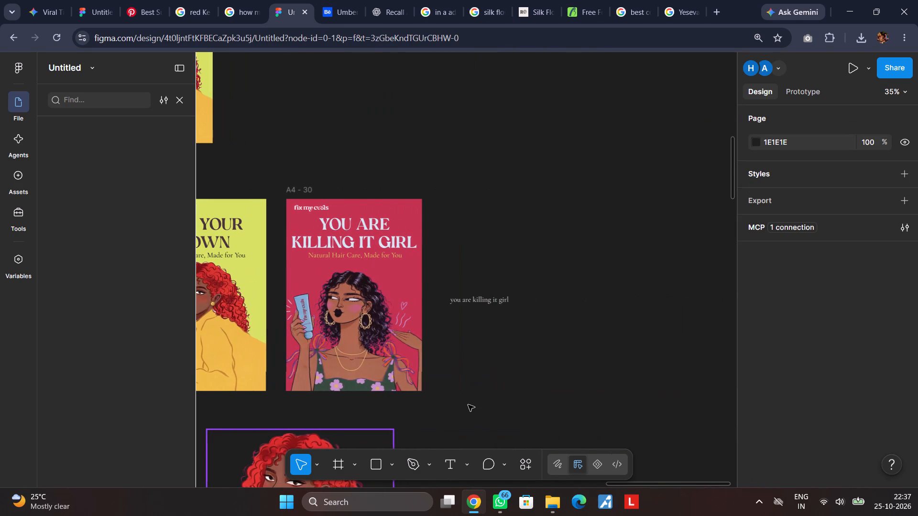
click(502, 304)
key(BackSpace)
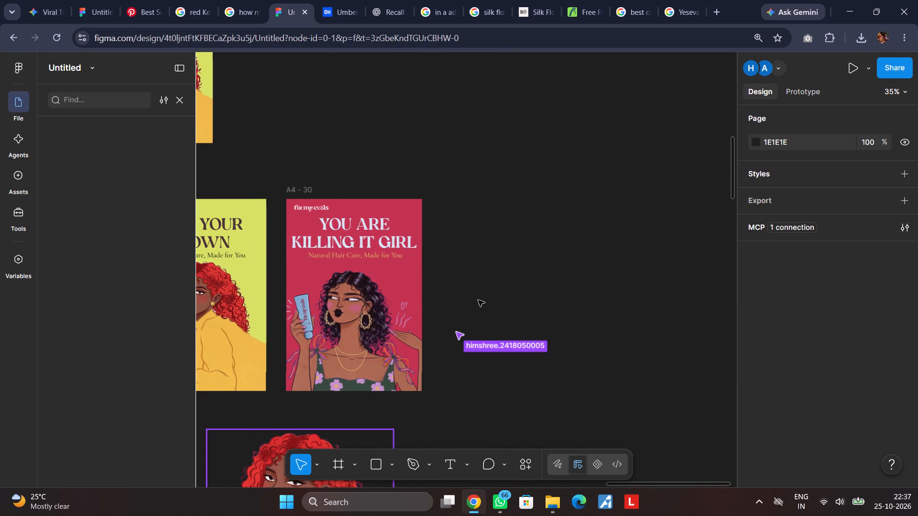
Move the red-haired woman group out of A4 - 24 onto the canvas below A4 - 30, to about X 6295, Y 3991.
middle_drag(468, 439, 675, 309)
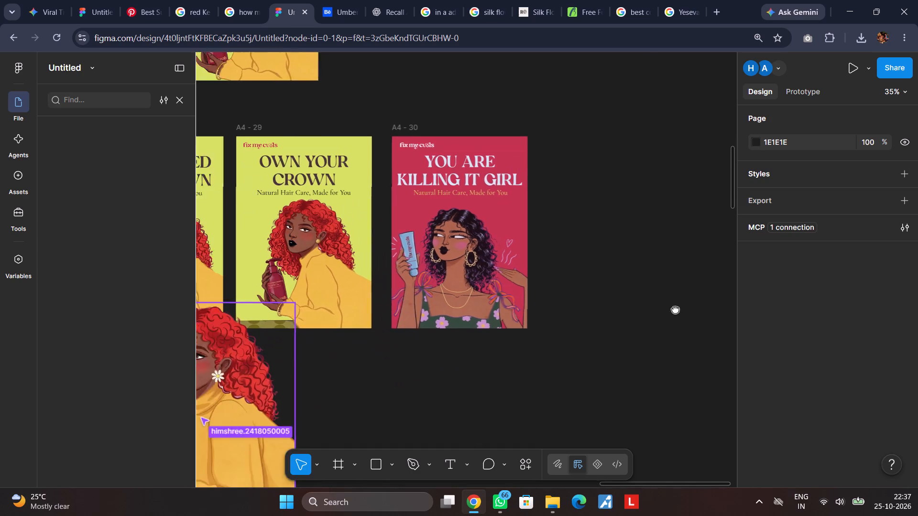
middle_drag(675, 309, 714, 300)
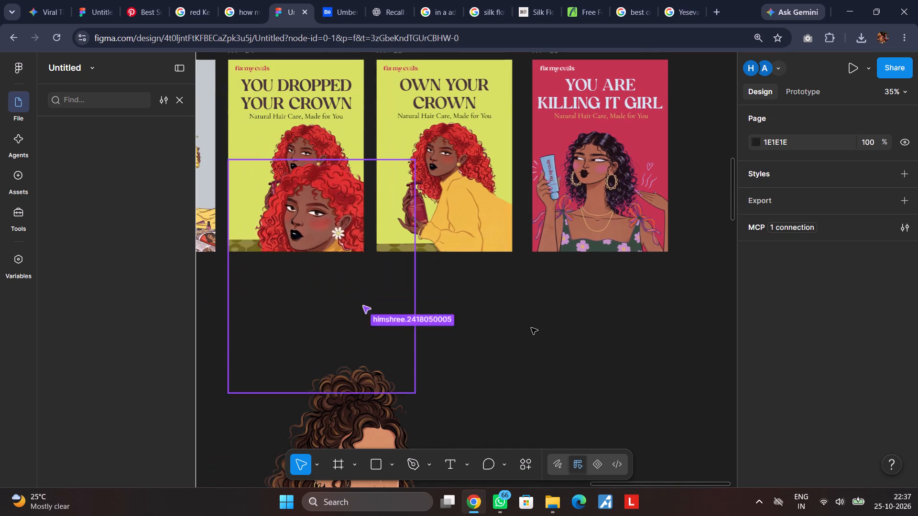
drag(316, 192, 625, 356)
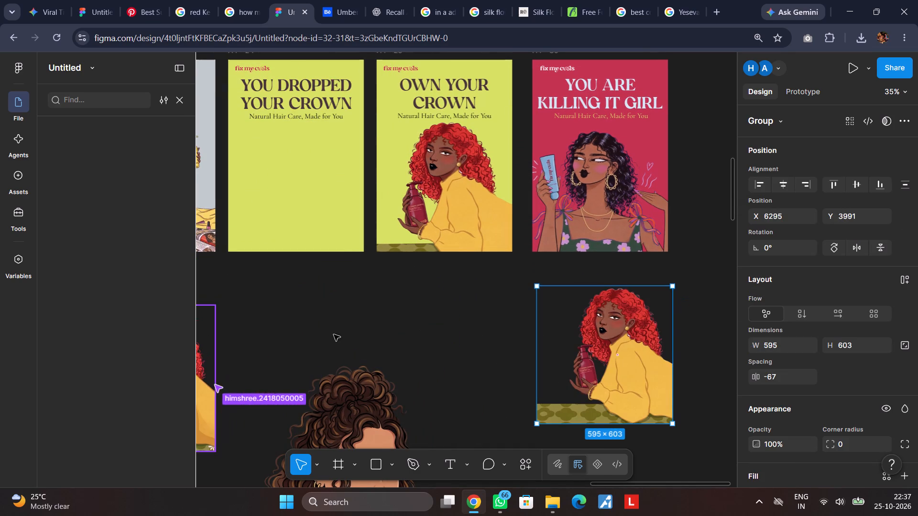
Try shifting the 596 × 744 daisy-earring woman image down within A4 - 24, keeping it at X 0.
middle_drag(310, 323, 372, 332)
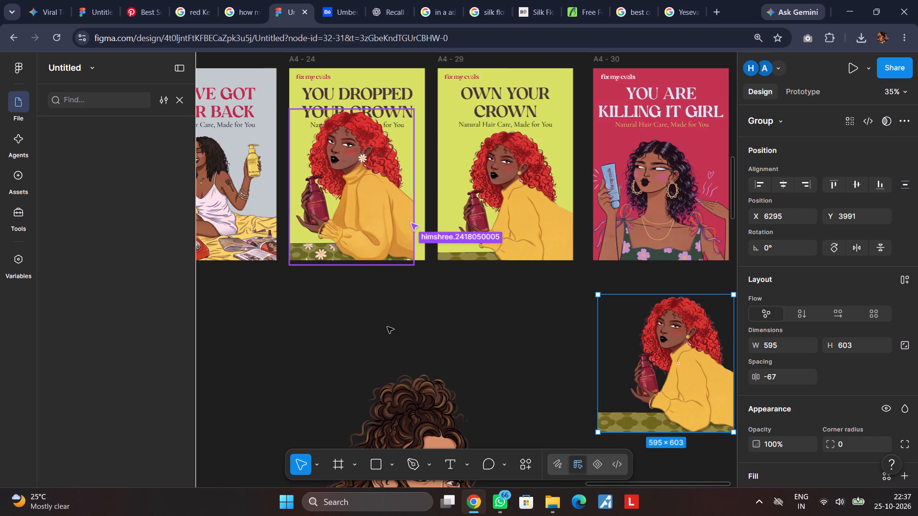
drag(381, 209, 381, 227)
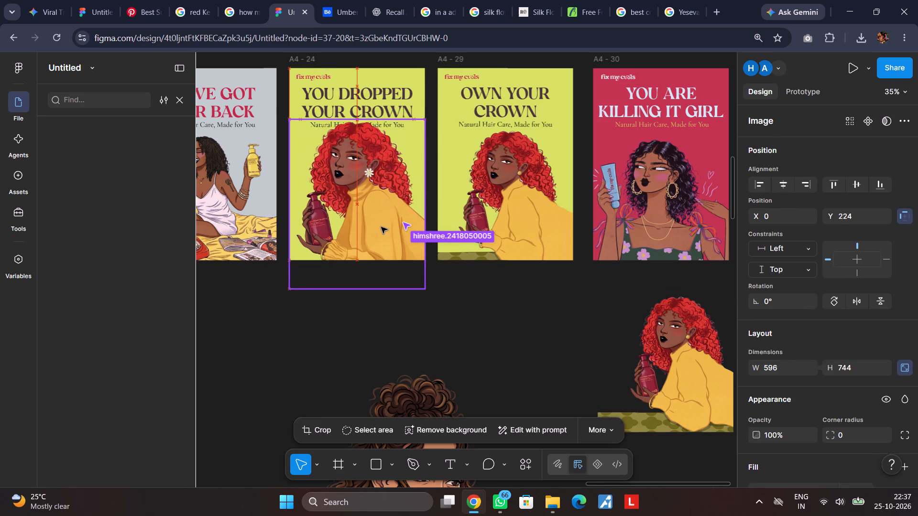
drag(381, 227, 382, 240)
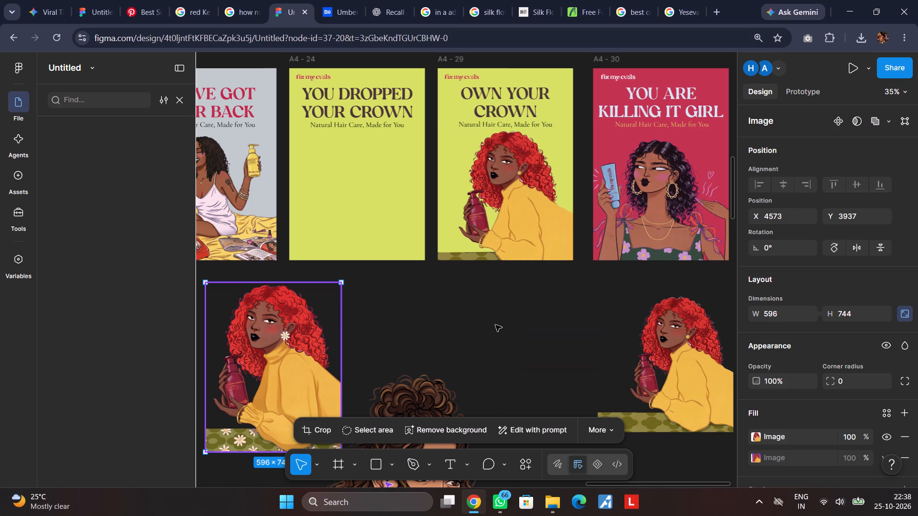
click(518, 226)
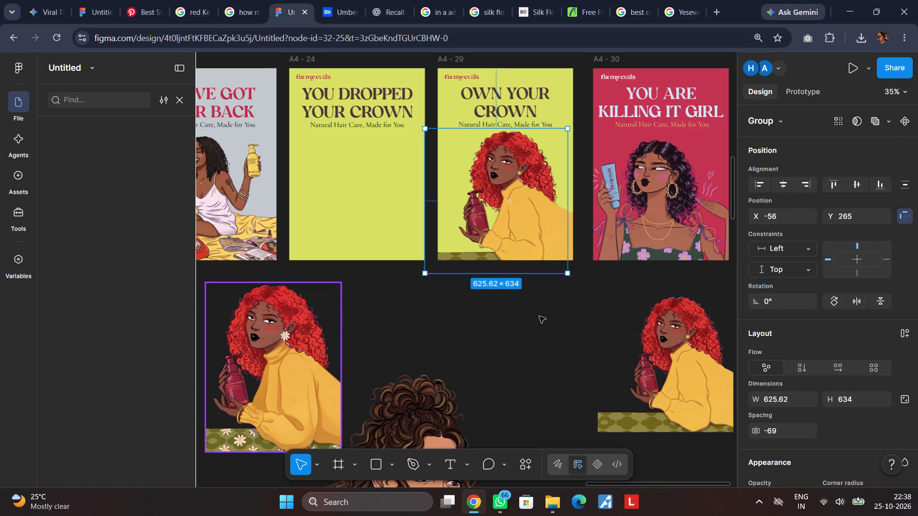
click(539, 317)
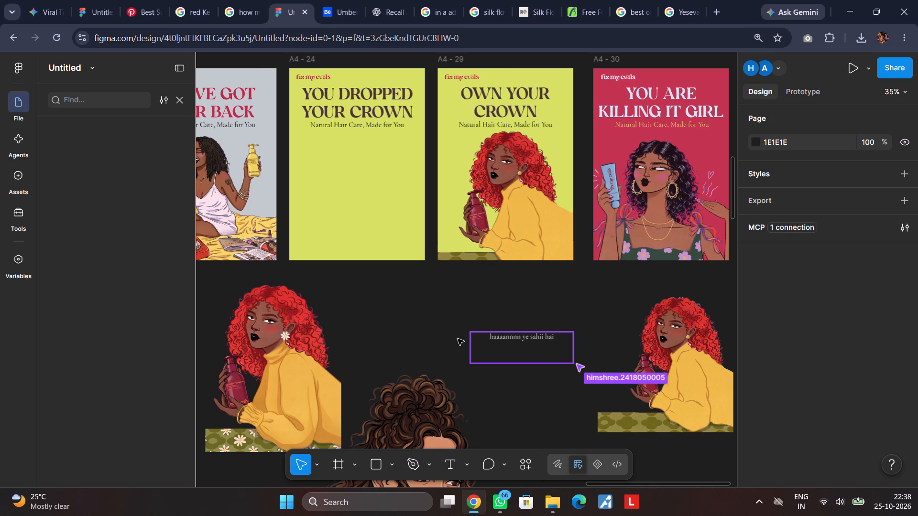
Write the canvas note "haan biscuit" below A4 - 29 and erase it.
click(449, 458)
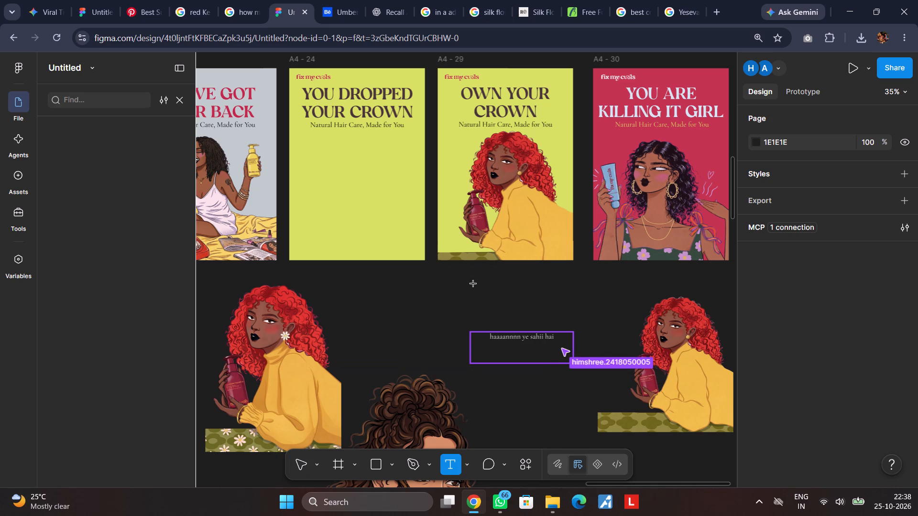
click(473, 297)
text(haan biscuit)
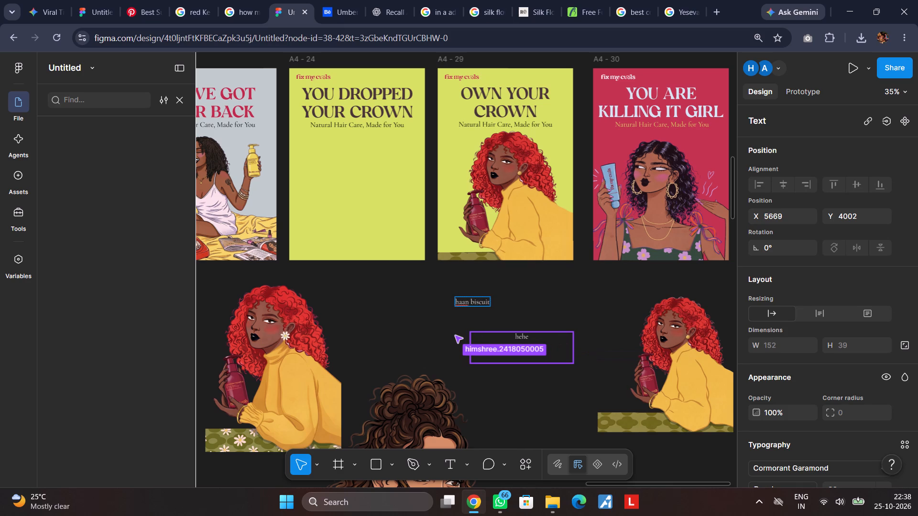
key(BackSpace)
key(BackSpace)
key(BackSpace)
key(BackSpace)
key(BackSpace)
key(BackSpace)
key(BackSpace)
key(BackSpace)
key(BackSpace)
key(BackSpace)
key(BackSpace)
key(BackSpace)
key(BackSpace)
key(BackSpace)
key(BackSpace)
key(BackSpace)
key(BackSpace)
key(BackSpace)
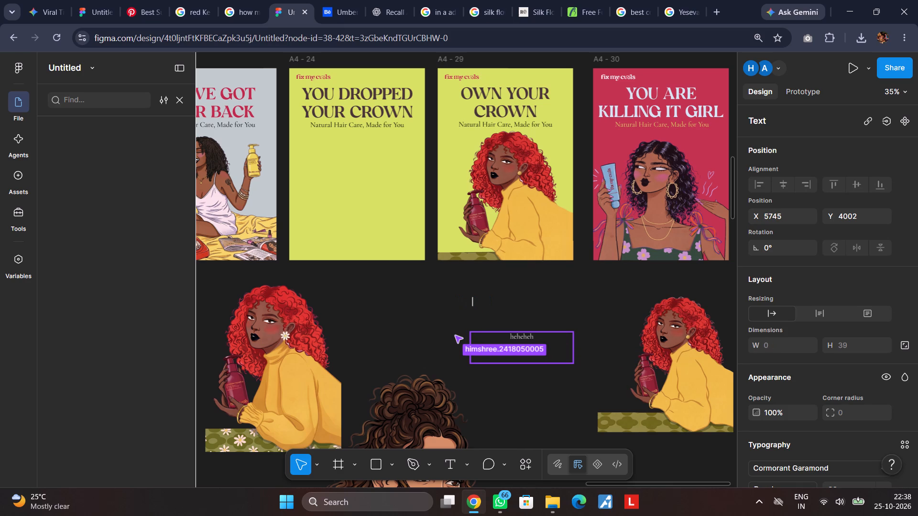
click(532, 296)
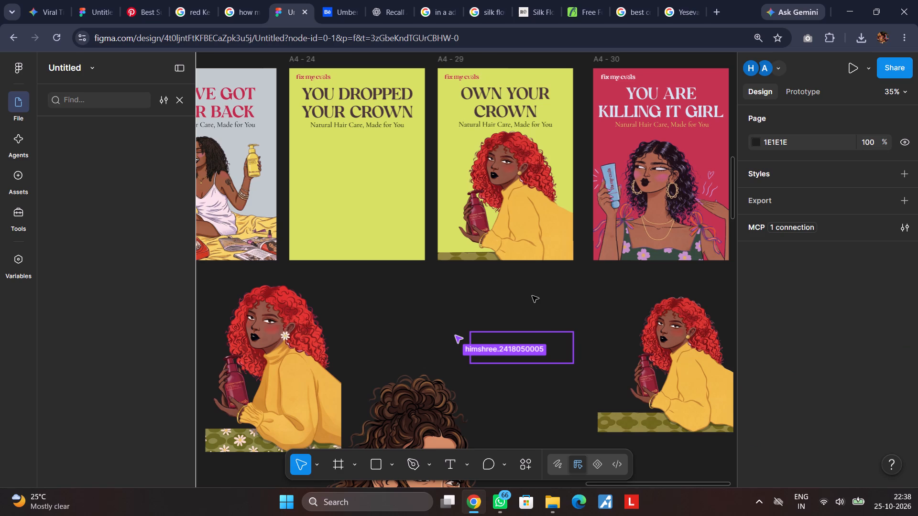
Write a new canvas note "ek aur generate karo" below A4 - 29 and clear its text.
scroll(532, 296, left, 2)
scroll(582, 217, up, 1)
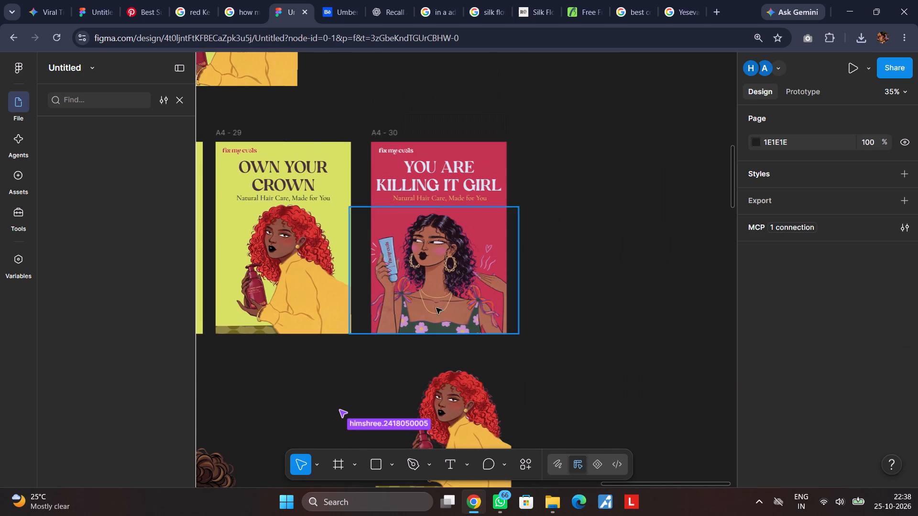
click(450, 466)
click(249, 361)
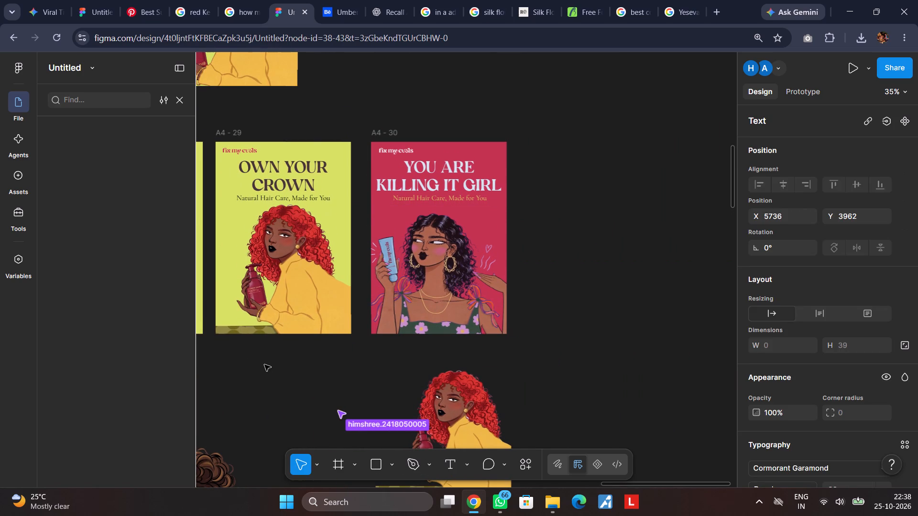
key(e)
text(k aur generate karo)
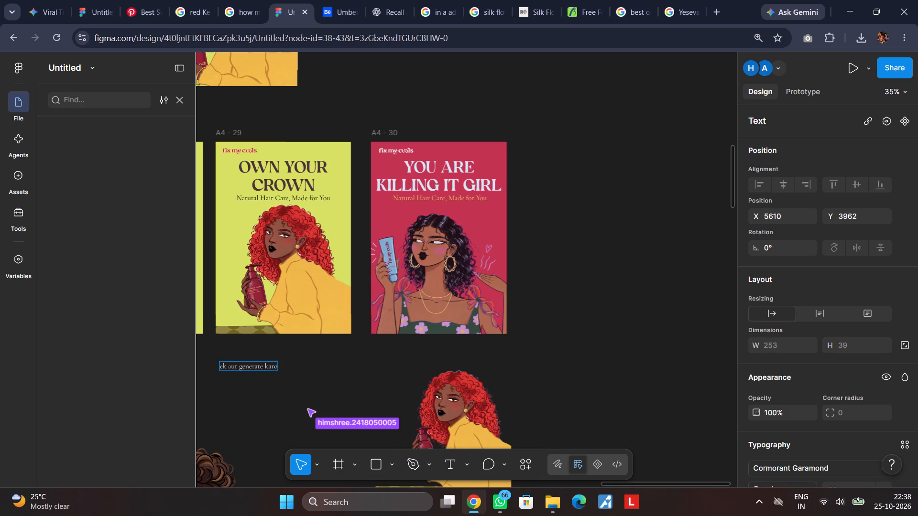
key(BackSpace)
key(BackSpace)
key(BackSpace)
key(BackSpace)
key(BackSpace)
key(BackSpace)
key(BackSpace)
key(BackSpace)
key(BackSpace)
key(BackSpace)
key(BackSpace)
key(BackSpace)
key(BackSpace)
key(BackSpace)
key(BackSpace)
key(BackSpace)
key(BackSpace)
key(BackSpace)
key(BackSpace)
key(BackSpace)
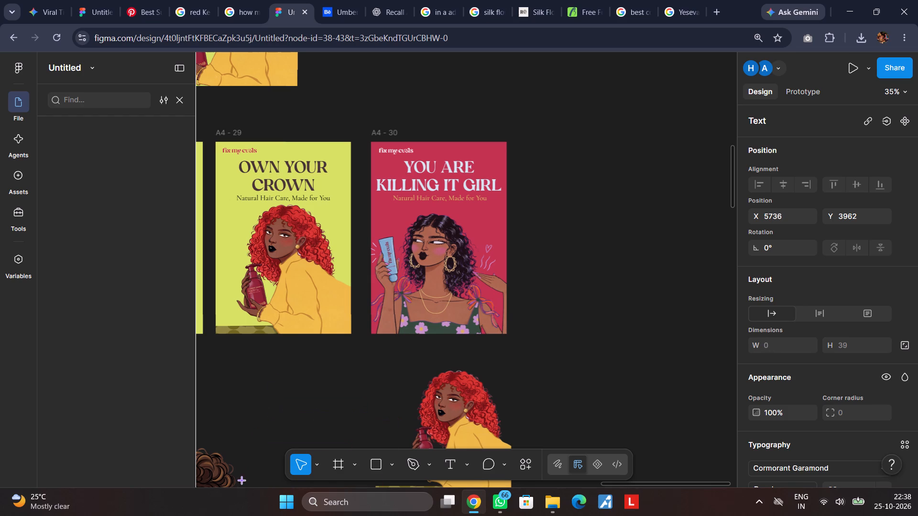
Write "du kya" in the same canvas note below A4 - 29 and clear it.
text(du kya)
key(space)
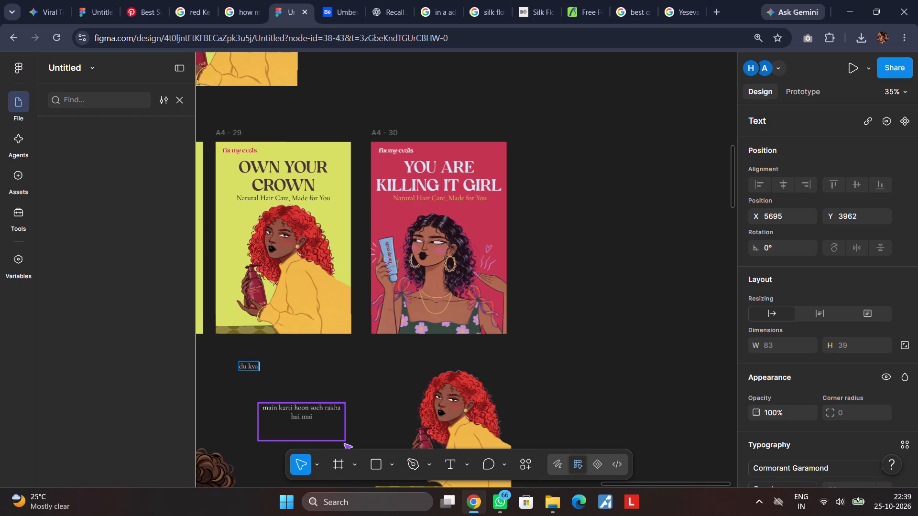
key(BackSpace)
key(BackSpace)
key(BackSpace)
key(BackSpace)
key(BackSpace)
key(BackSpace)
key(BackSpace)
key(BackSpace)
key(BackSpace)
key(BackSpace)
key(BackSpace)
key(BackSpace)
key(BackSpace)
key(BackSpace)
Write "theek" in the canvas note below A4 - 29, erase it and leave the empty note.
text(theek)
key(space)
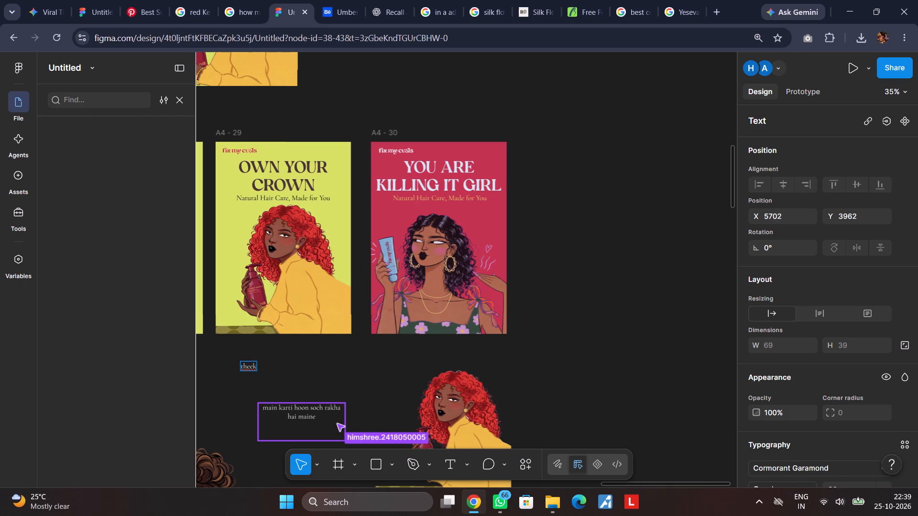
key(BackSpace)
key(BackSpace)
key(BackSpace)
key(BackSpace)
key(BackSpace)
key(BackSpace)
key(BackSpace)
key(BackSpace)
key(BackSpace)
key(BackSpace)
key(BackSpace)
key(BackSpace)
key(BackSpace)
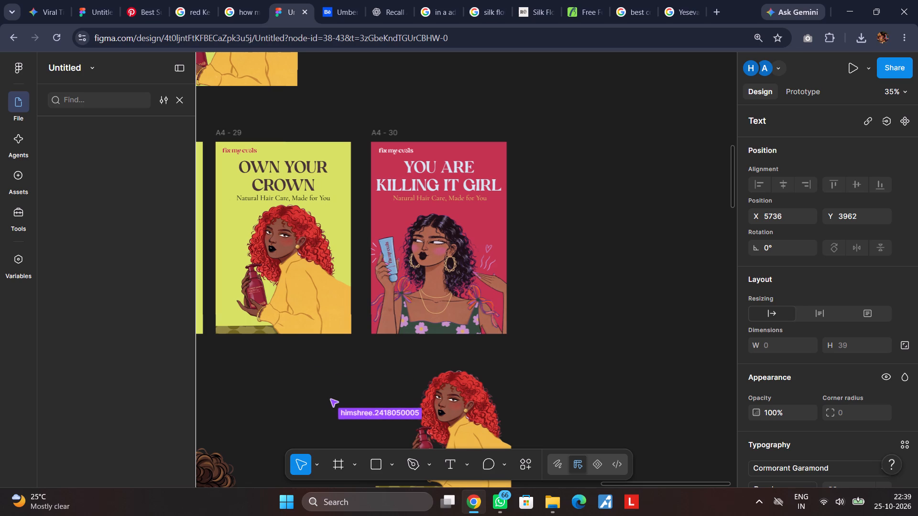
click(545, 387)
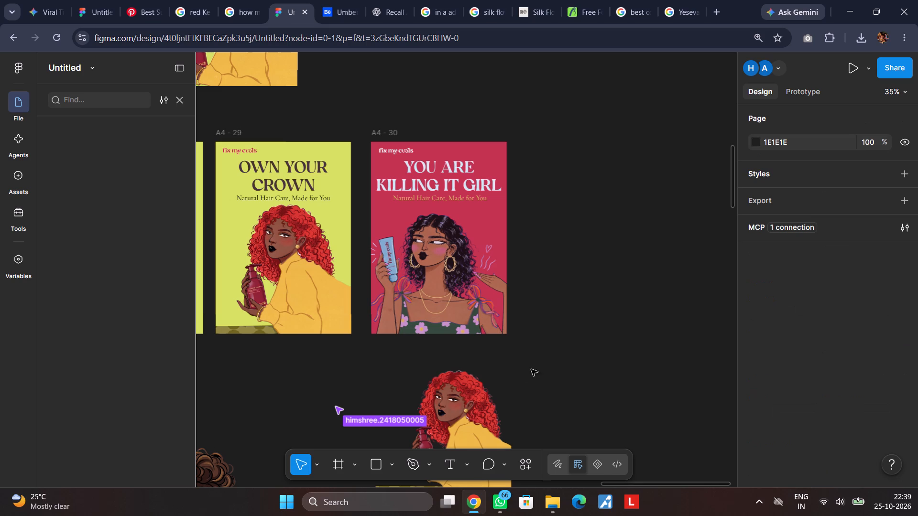
Move the 595 × 603 red-haired woman and green table group from the canvas into A4 - 24, spanning its width below the tagline.
middle_drag(253, 397, 447, 351)
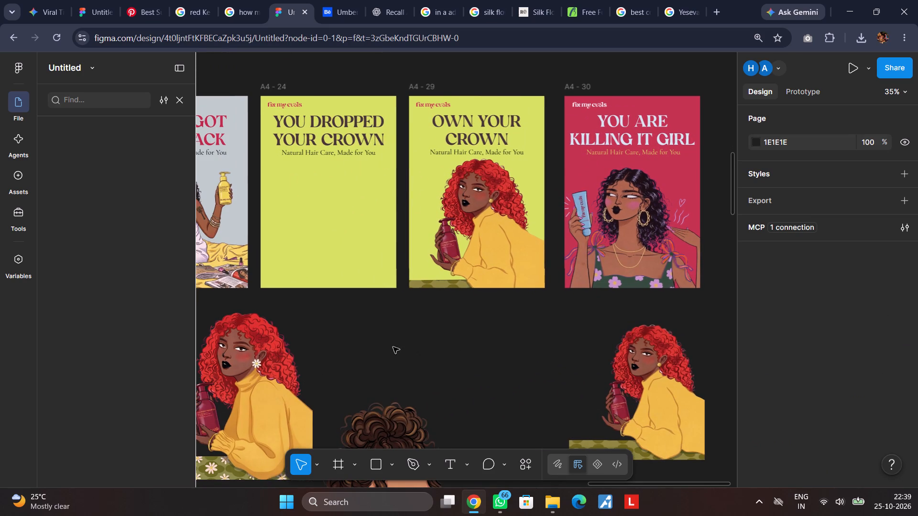
middle_drag(393, 346, 493, 383)
middle_drag(493, 382, 426, 341)
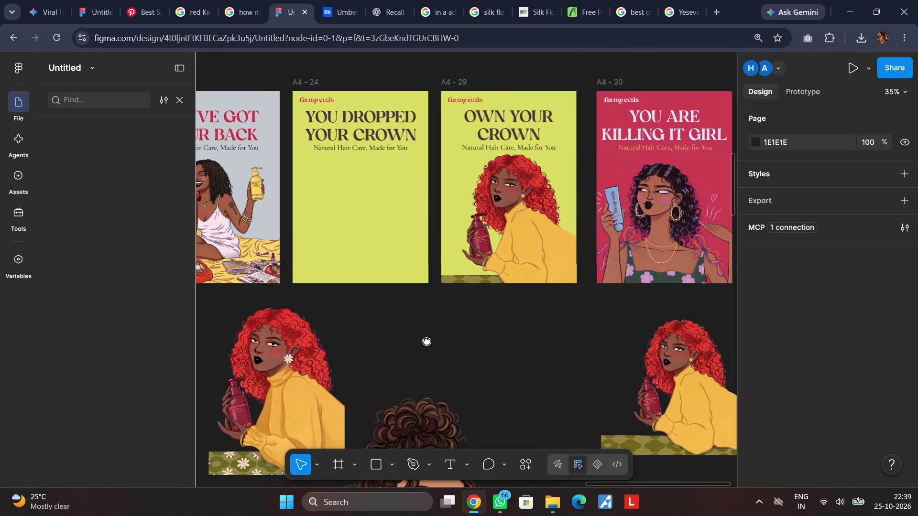
middle_drag(426, 341, 431, 341)
drag(685, 411, 369, 246)
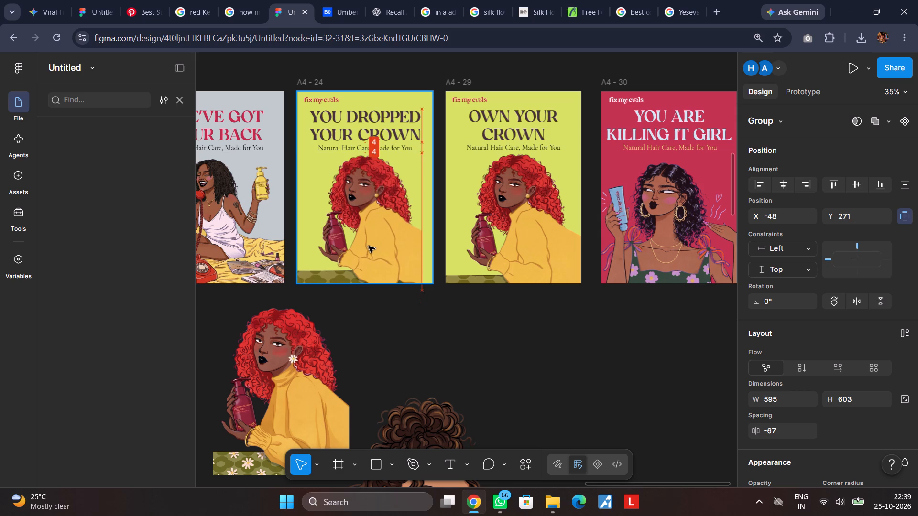
drag(369, 246, 375, 243)
click(422, 343)
drag(395, 191, 395, 198)
click(478, 391)
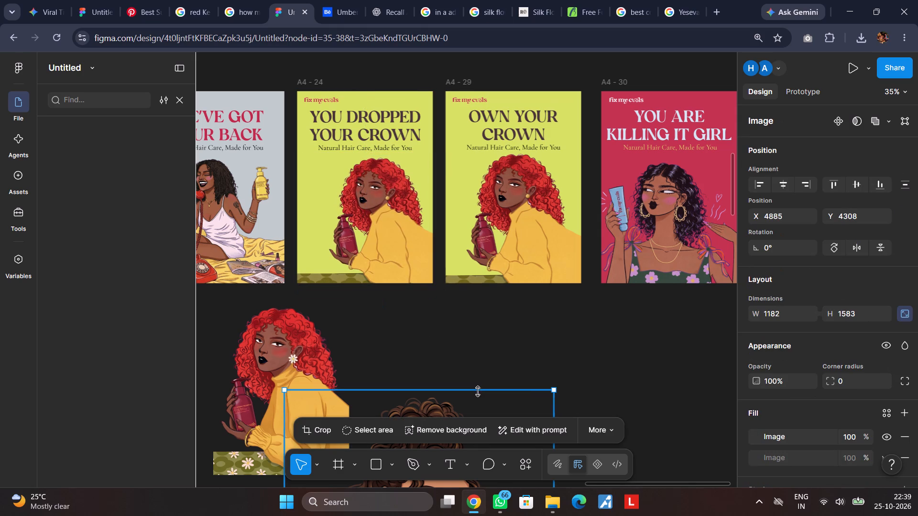
click(496, 347)
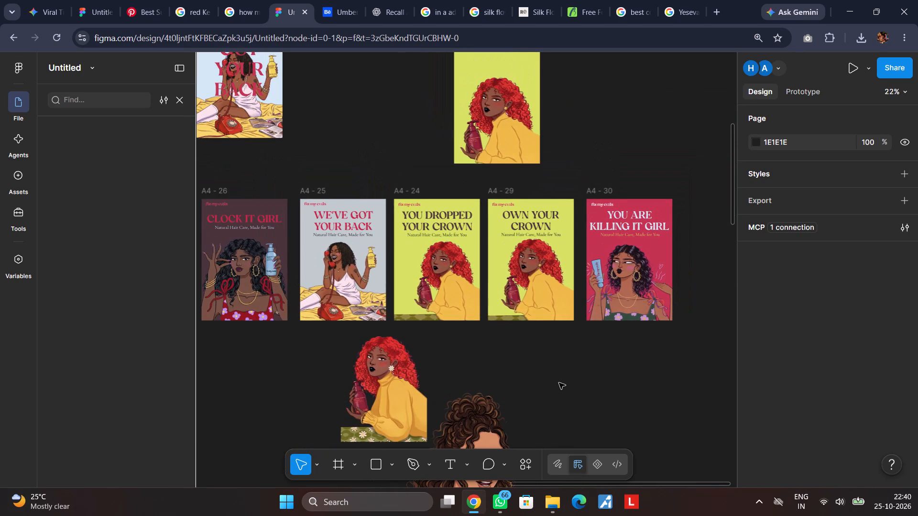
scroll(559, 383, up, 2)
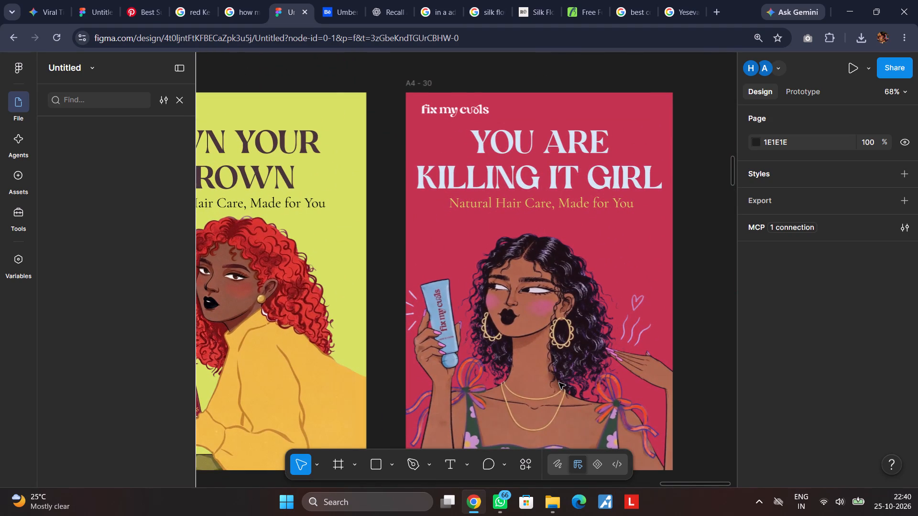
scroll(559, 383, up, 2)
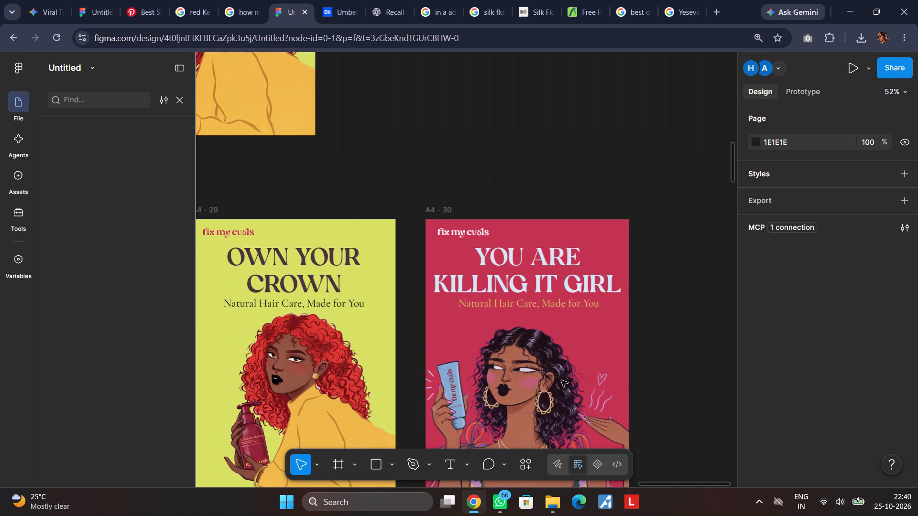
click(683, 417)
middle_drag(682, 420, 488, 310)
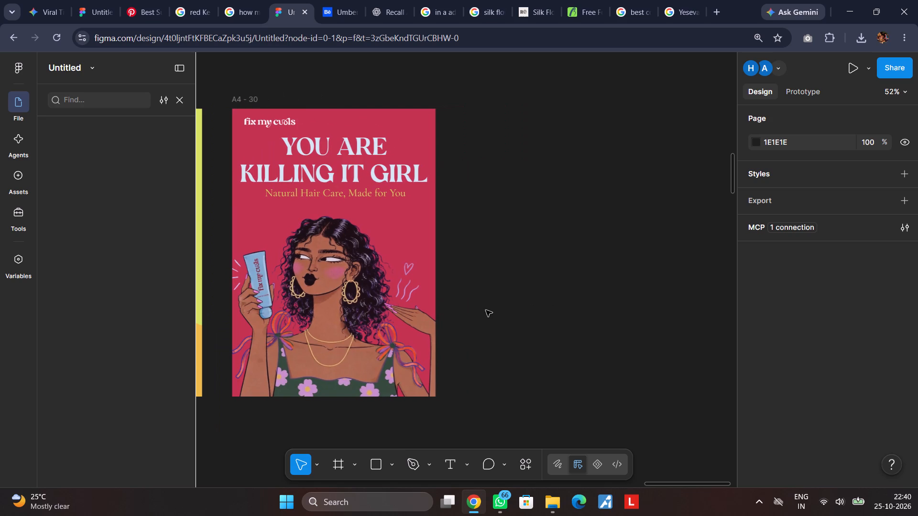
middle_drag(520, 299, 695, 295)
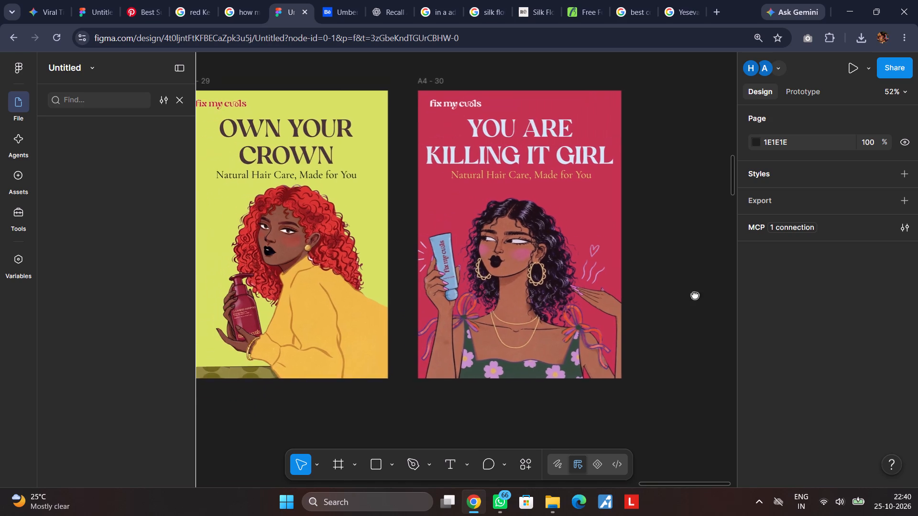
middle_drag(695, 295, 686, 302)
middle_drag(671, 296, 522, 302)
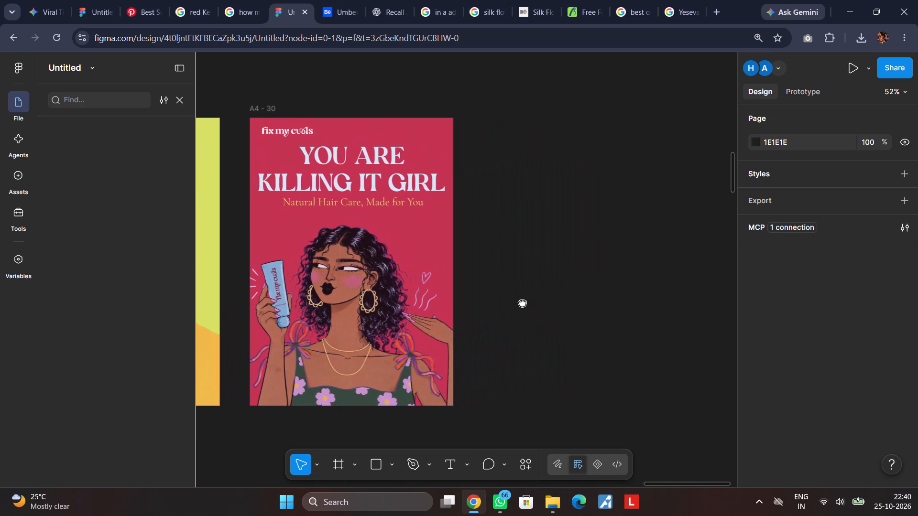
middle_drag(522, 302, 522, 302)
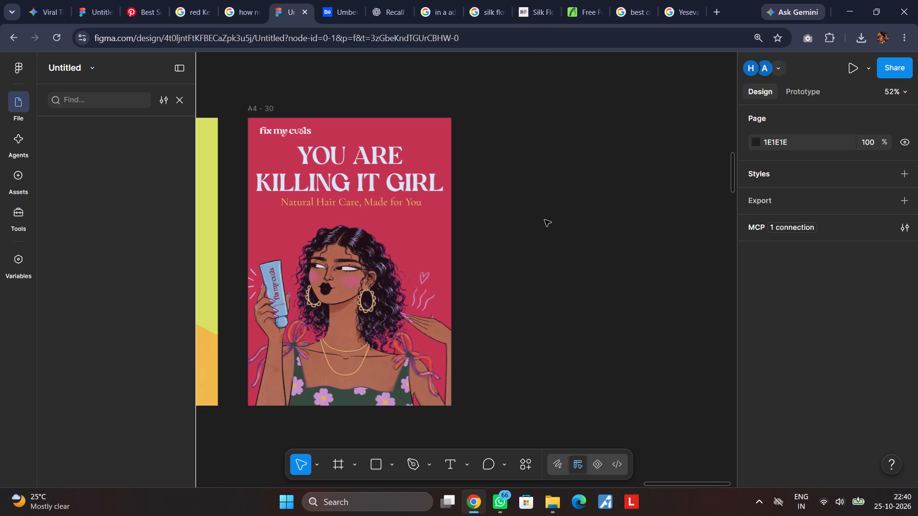
Move the loose red-haired woman image away from the curly brown-haired woman image to the empty canvas below A4 - 26.
scroll(540, 217, right, 2)
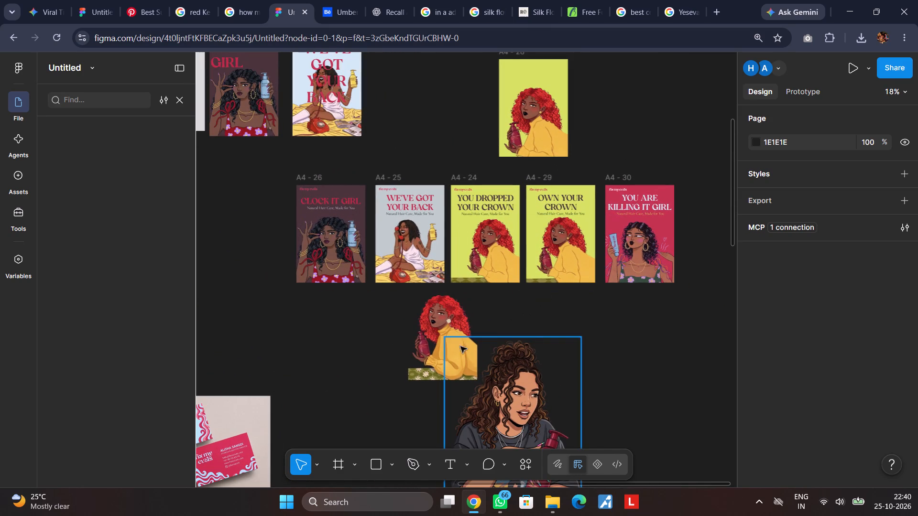
drag(452, 329, 332, 388)
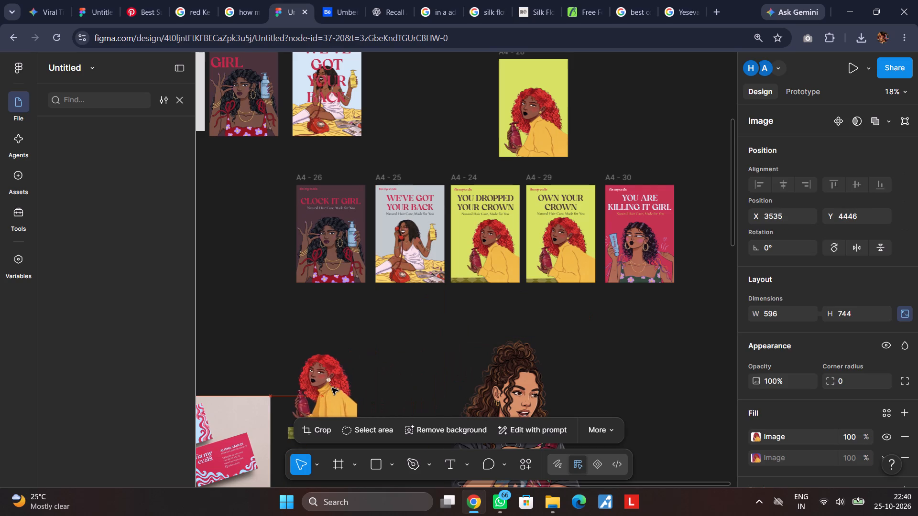
drag(332, 388, 337, 387)
click(405, 311)
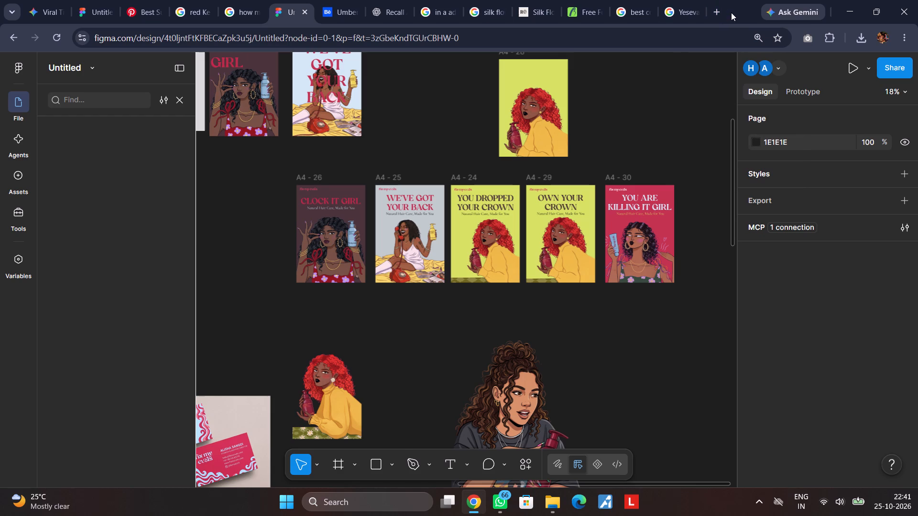
Open a new browser tab and activate its address bar for a new entry.
click(719, 9)
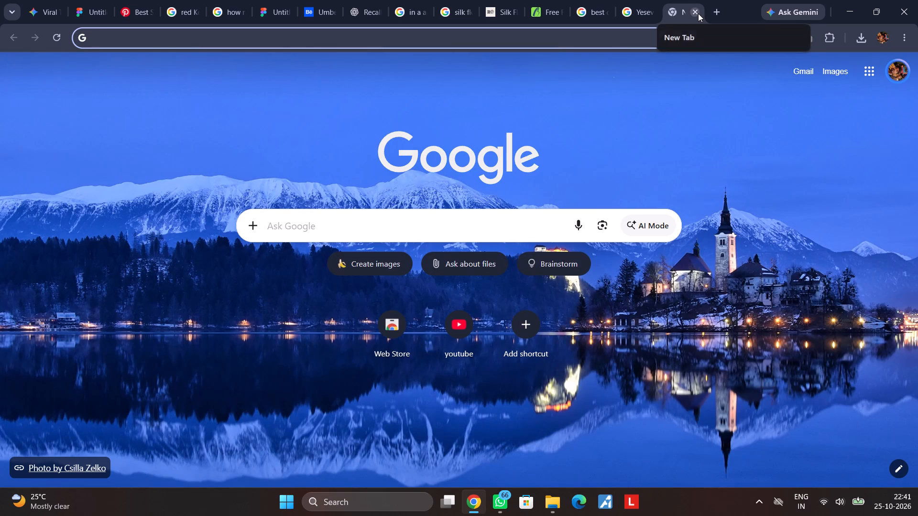
click(344, 37)
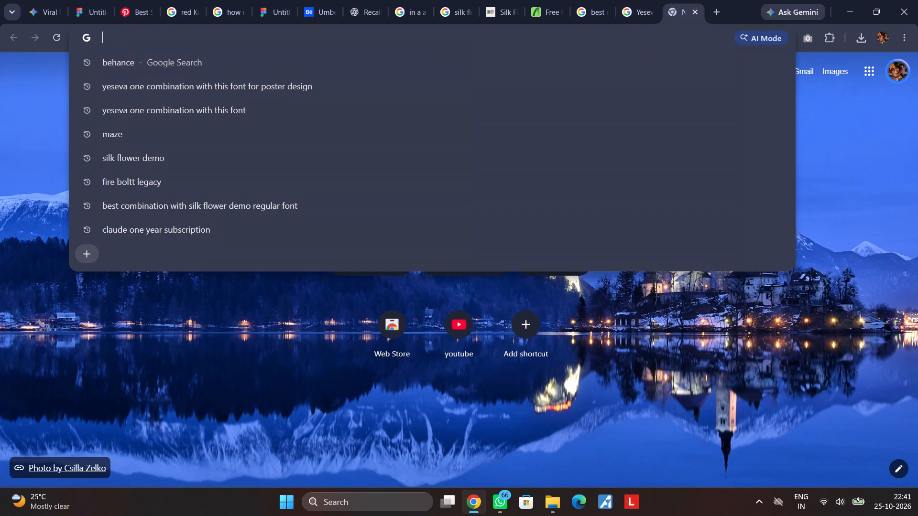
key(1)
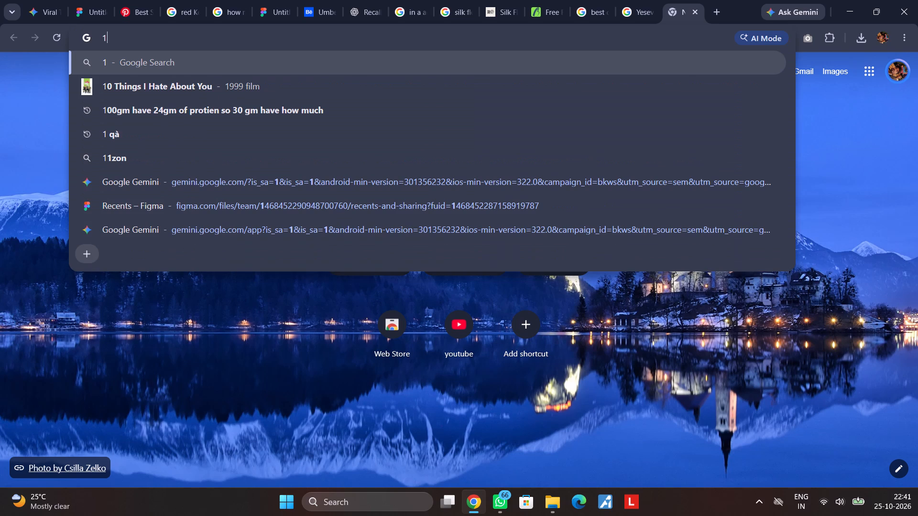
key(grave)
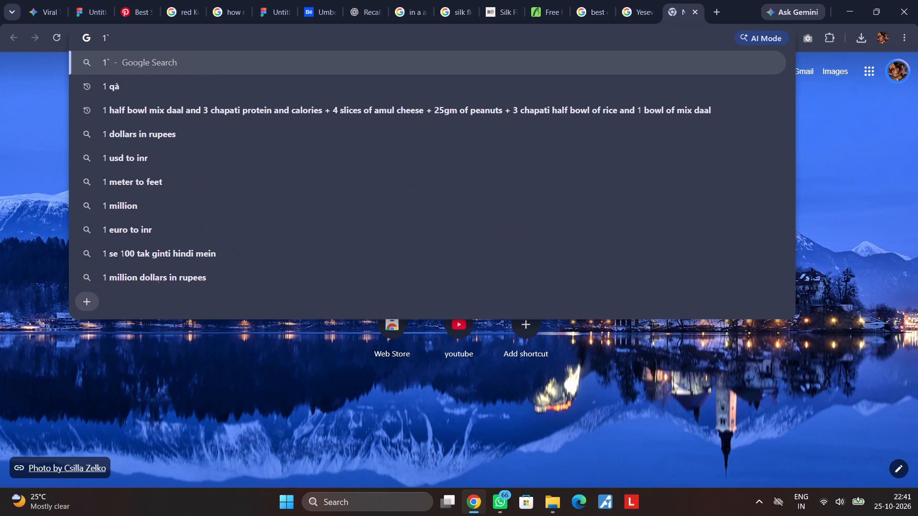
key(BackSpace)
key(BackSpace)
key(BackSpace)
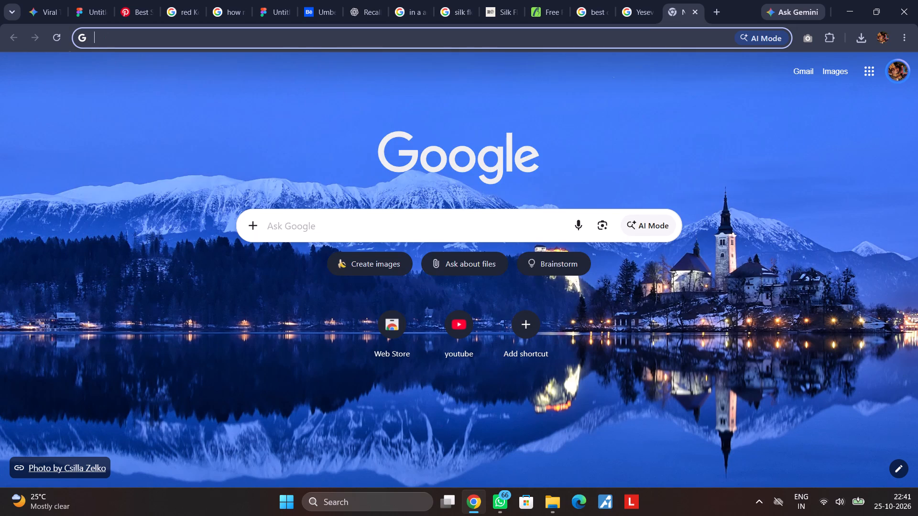